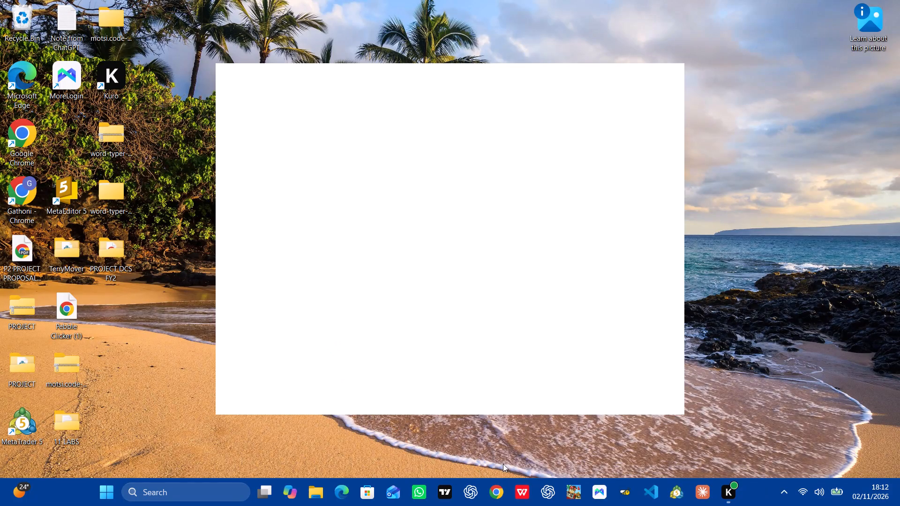
Open the Mzalendo_SDS_Aligned_to_Design_Guide document from the Downloads folder in WPS Office.
double_click(522, 487)
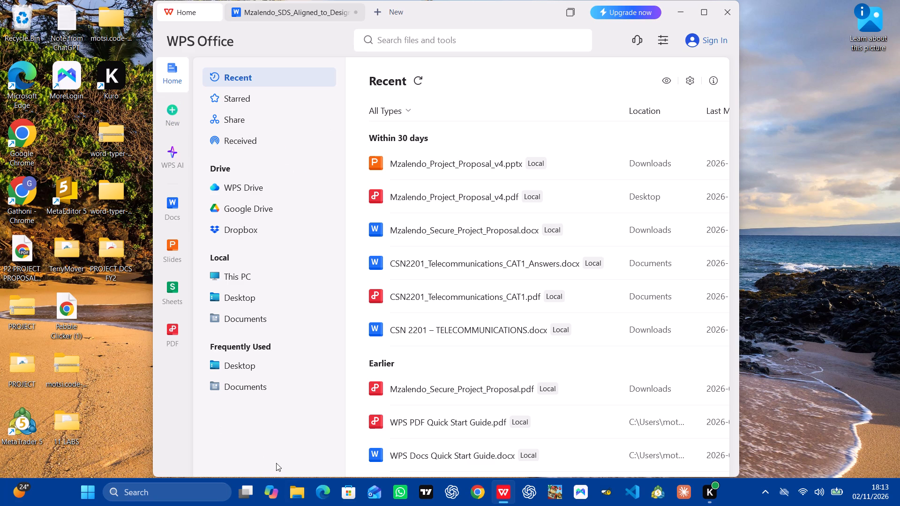
click(297, 503)
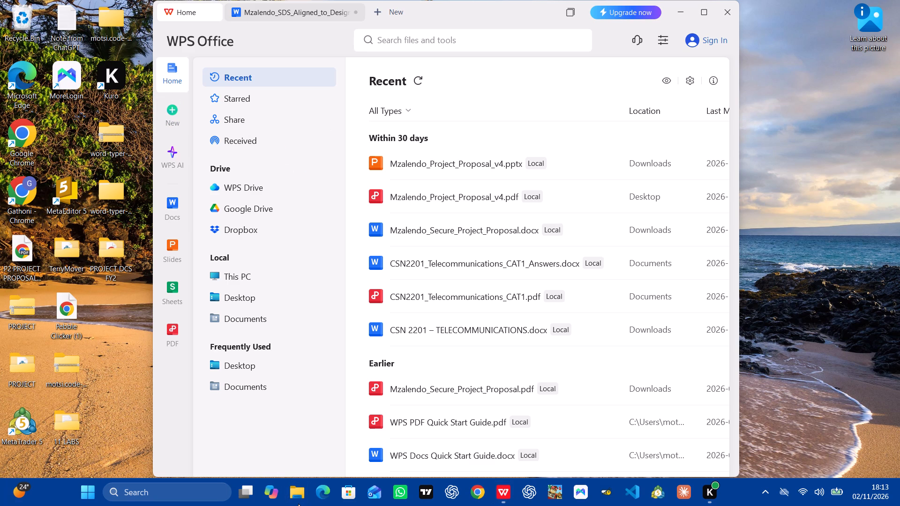
click(299, 504)
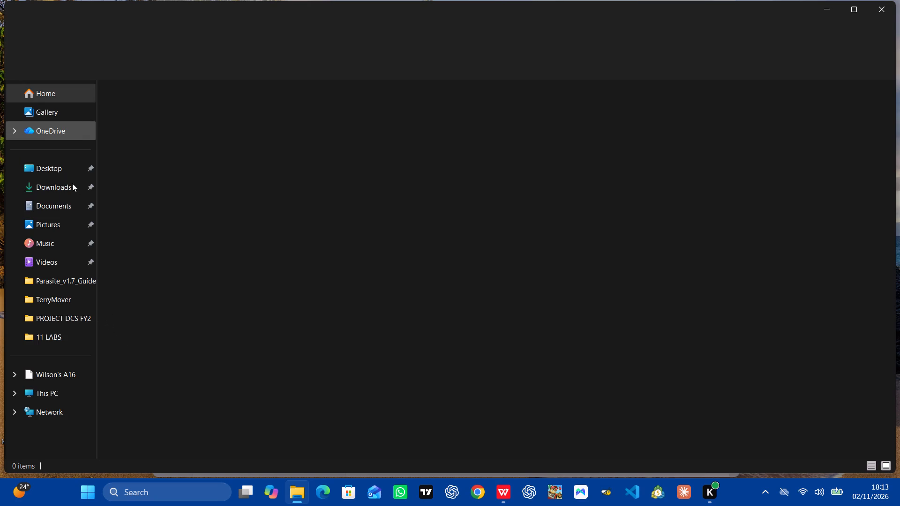
click(44, 185)
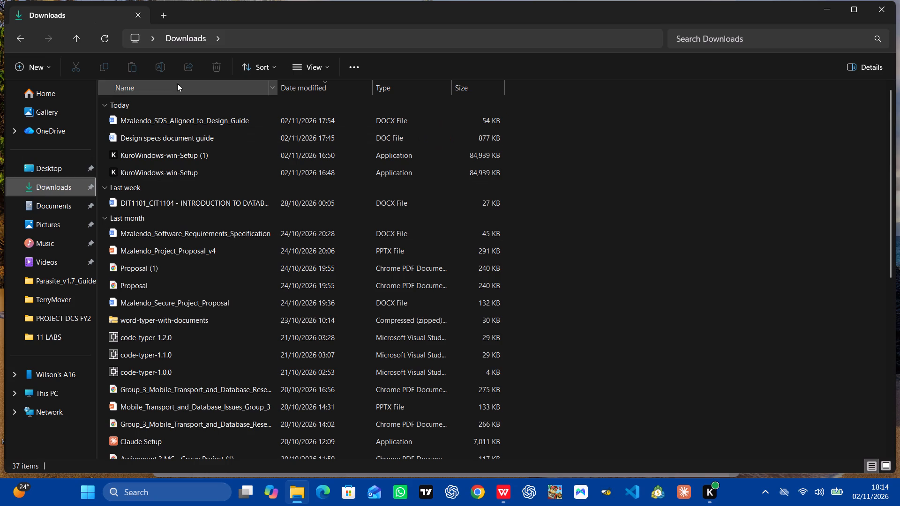
double_click(190, 124)
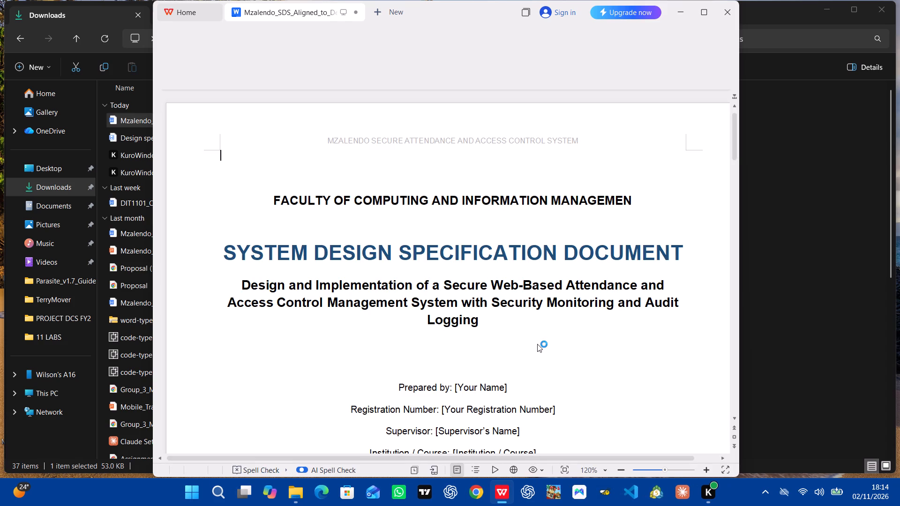
Remove the blank line below the cover page subtitle and delete the subtitle's last word, "Logging".
click(537, 352)
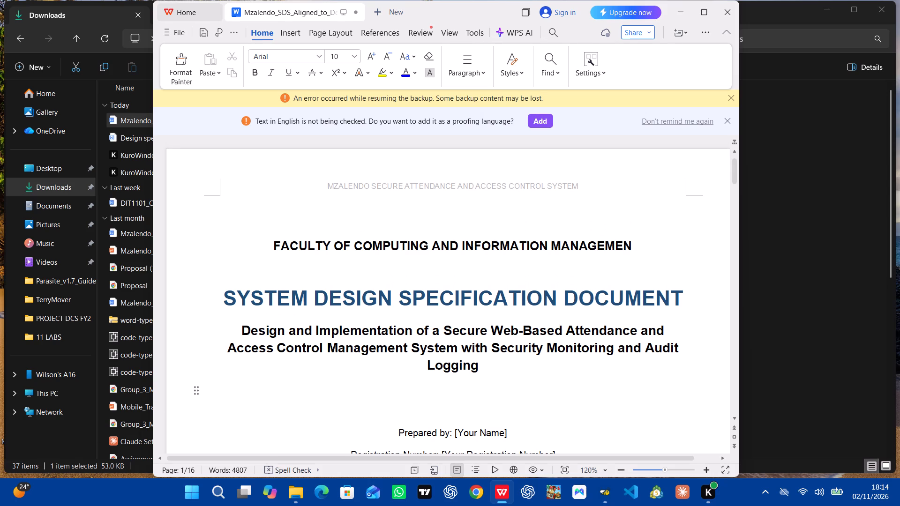
key(BackSpace)
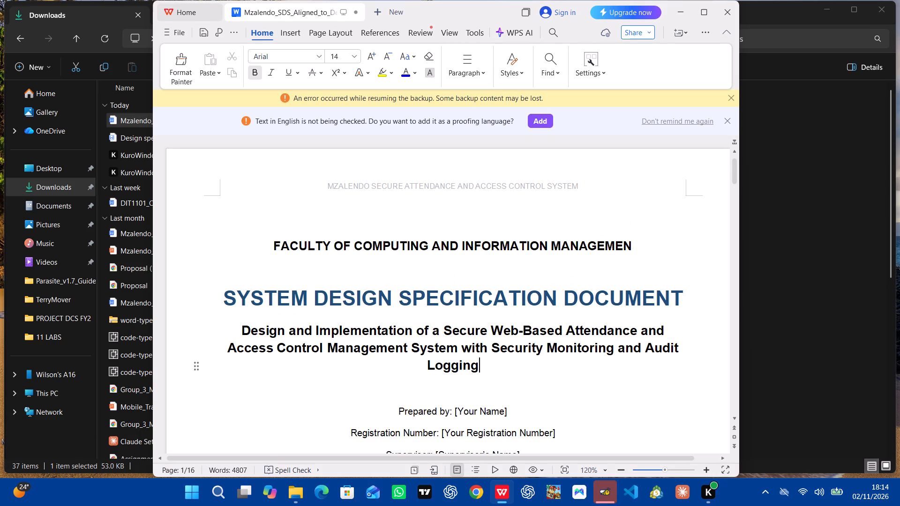
key(BackSpace)
key(BackSpace)
key(BackSpace)
key(BackSpace)
key(BackSpace)
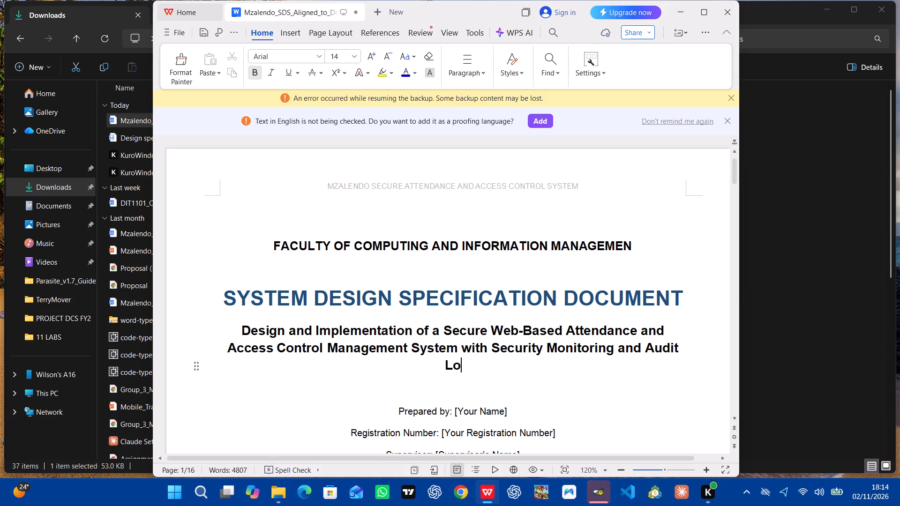
key(BackSpace)
key(BackSpace)
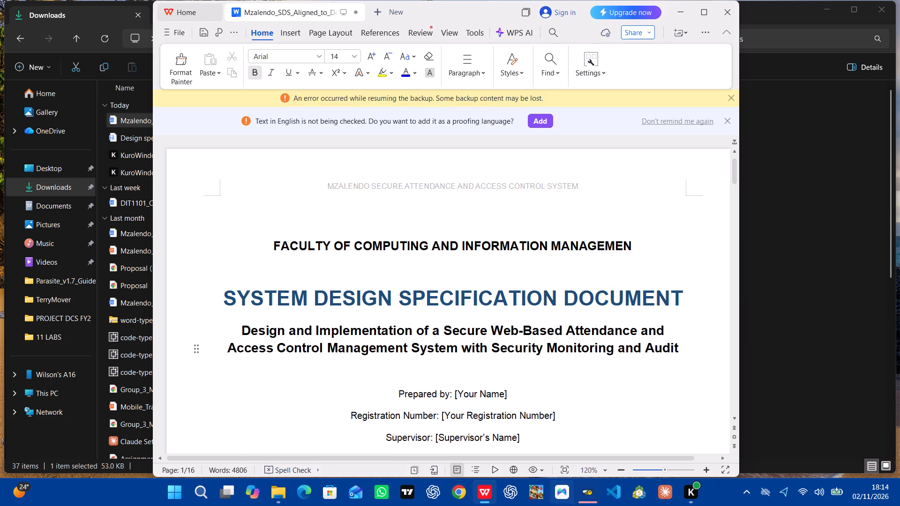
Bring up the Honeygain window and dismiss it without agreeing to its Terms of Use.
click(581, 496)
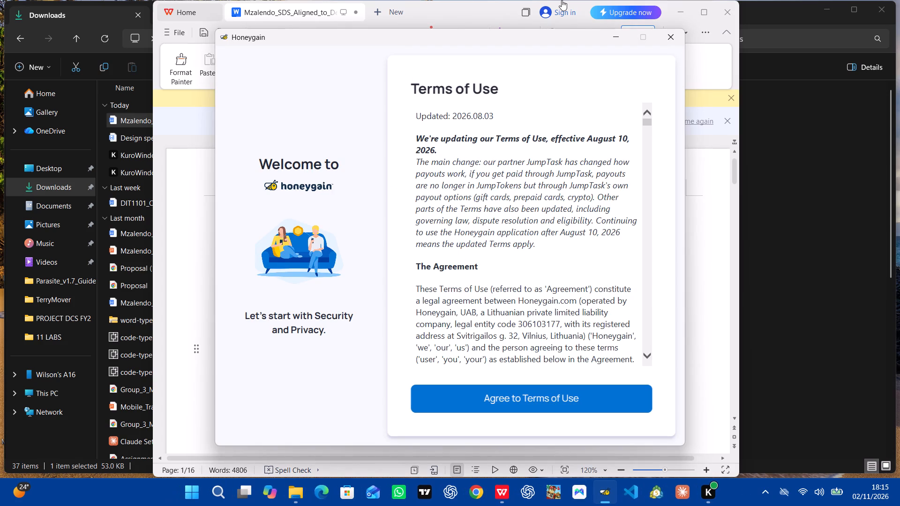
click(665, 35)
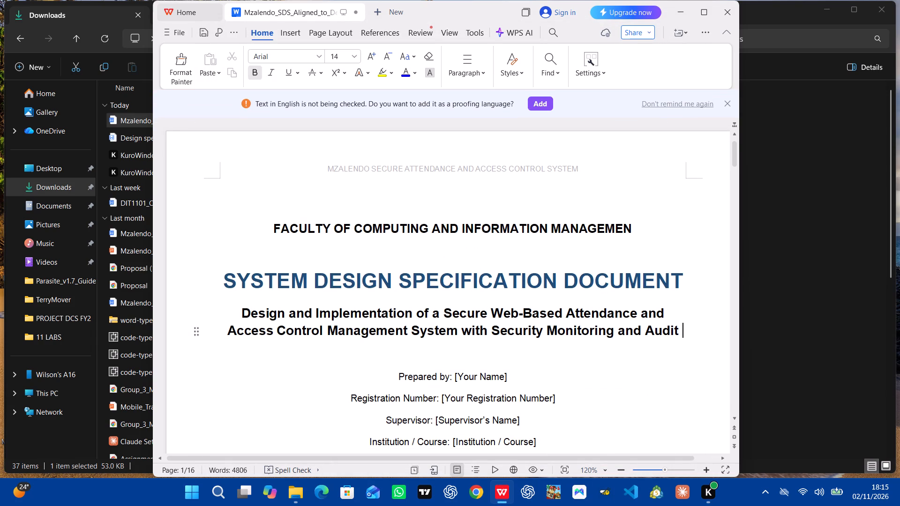
In the WPS Office document, delete the end of the cover page subtitle, "Security Monitoring and Audit", back into the word "with".
key(BackSpace)
key(BackSpace)
key(BackSpace)
key(BackSpace)
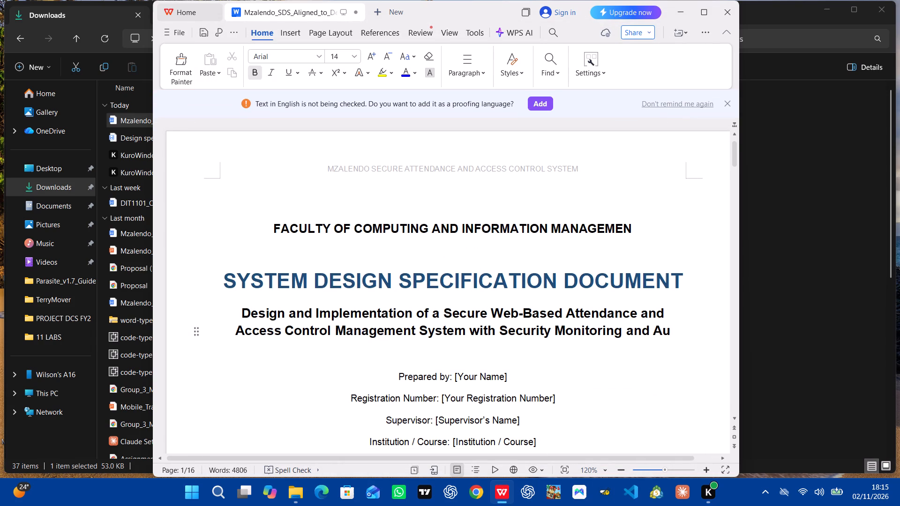
key(BackSpace)
key(BackSpace)
key(BackSpace)
key(BackSpace)
key(BackSpace)
key(BackSpace)
key(BackSpace)
key(BackSpace)
key(BackSpace)
key(BackSpace)
key(BackSpace)
key(BackSpace)
key(BackSpace)
key(BackSpace)
key(BackSpace)
key(BackSpace)
key(BackSpace)
key(BackSpace)
key(BackSpace)
key(BackSpace)
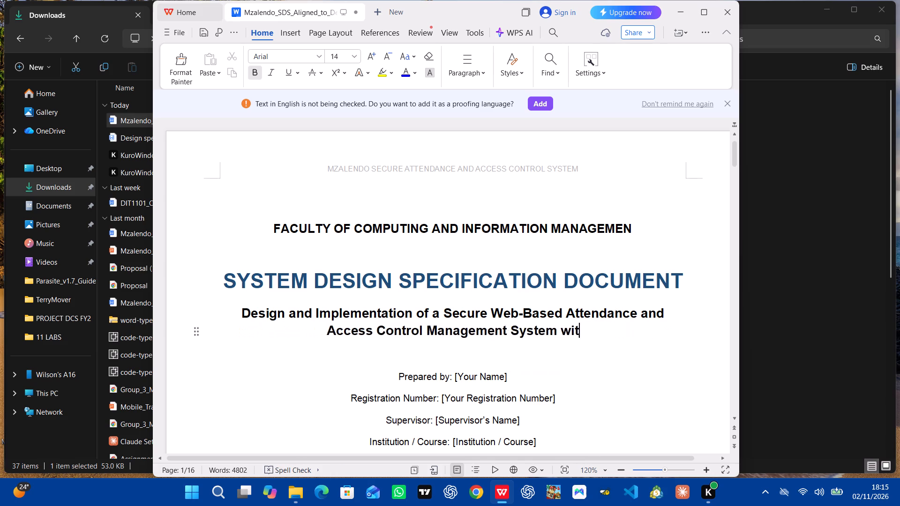
Finish trimming the cover page subtitle so that it ends with the word "System".
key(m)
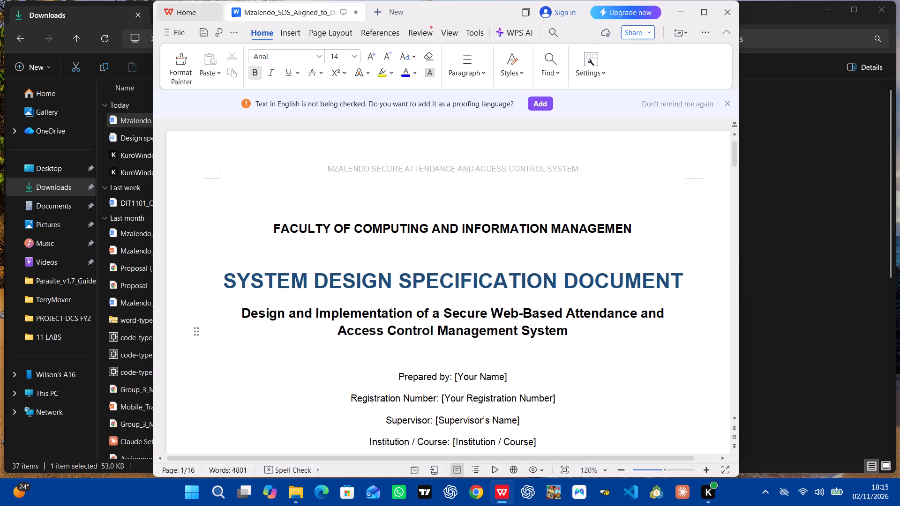
Delete "and Access Control" before "Management System" in the subtitle, together with the last letters "ce" of "Attendance".
key(Left)
key(Left)
key(Left)
key(Left)
key(Left)
key(Left)
key(Left)
key(Left)
key(Left)
key(Left)
key(Left)
key(Left)
key(Left)
key(Left)
key(Left)
key(Left)
key(Left)
key(BackSpace)
key(BackSpace)
key(BackSpace)
key(BackSpace)
key(BackSpace)
key(BackSpace)
key(BackSpace)
key(BackSpace)
key(BackSpace)
key(BackSpace)
key(BackSpace)
key(BackSpace)
key(BackSpace)
key(BackSpace)
key(BackSpace)
key(BackSpace)
key(BackSpace)
key(BackSpace)
key(BackSpace)
key(BackSpace)
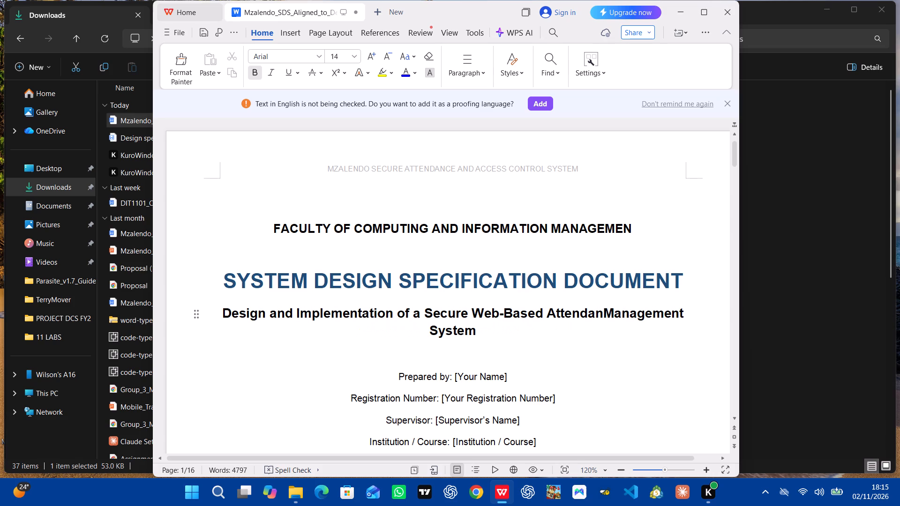
Insert "dance" and a space between "Attendan" and "Management System" in the cover page subtitle.
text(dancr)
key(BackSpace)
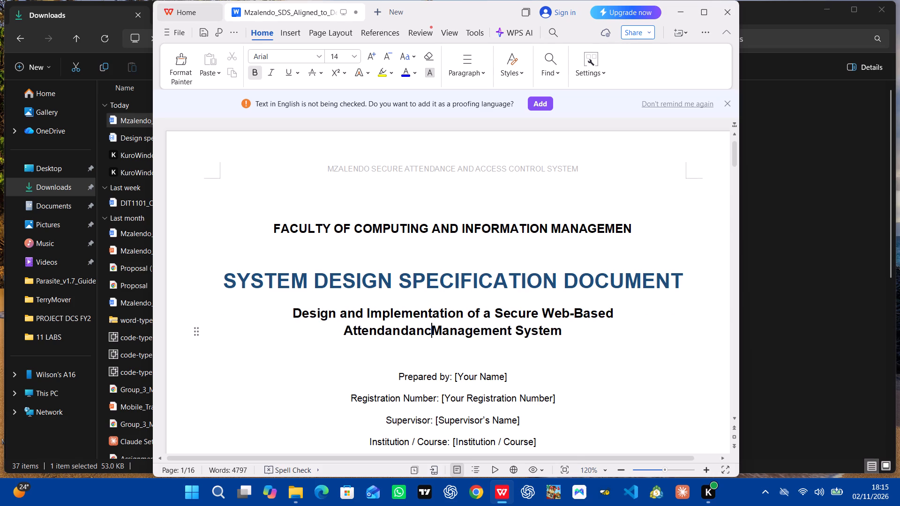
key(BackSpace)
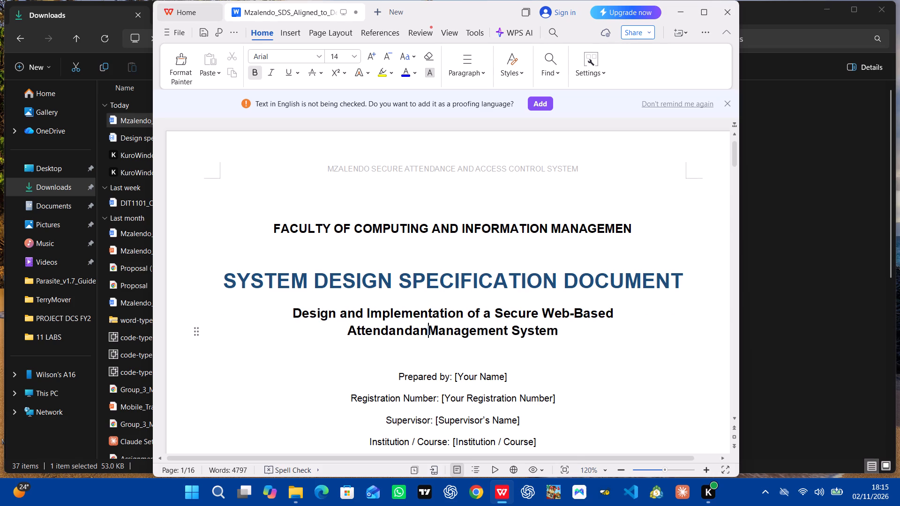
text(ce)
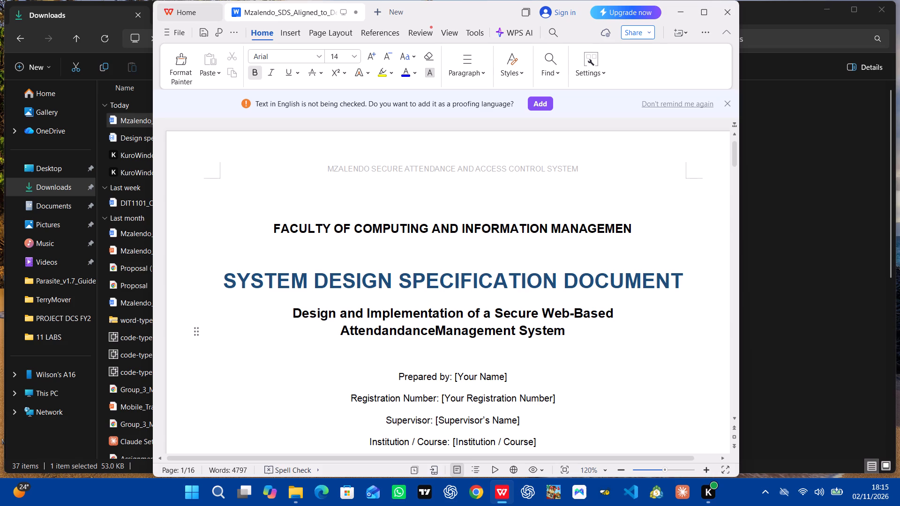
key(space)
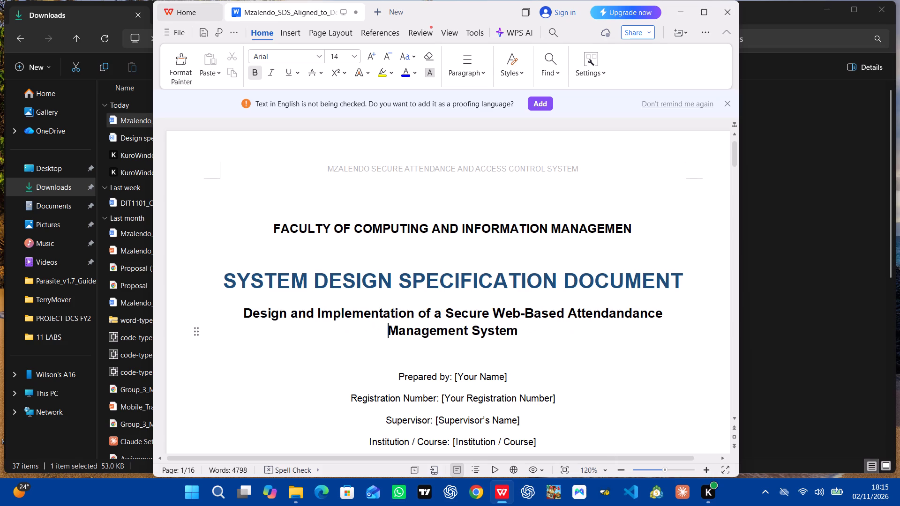
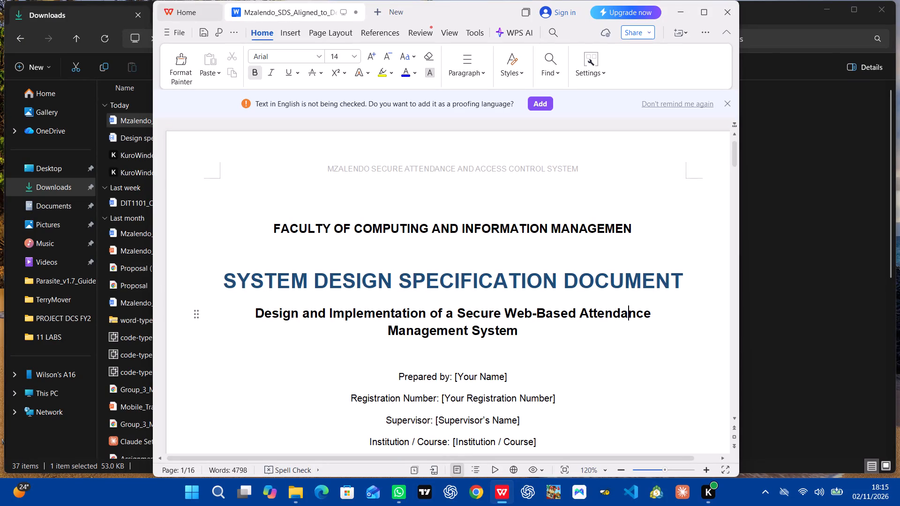
Insert "Mzalendo" before "Secure" in the cover page subtitle and remove the article "a" in front of it.
click(454, 314)
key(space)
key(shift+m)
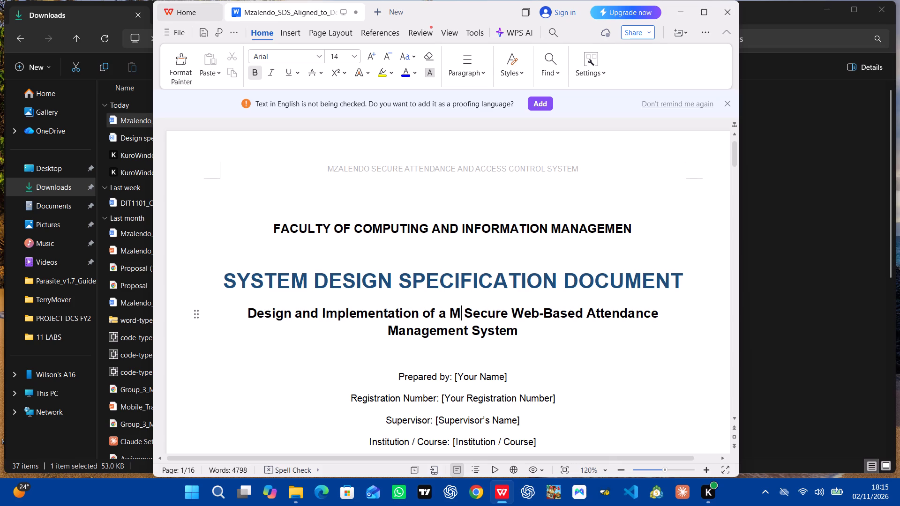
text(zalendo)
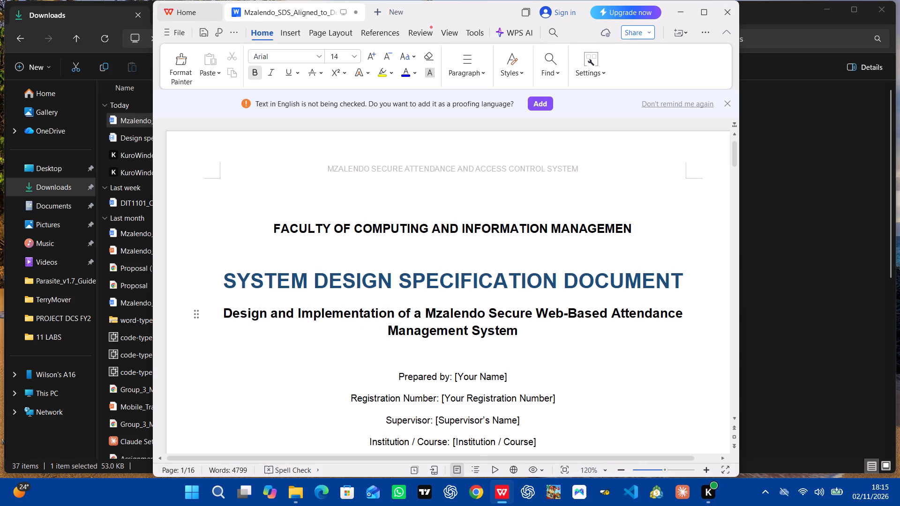
click(425, 318)
key(BackSpace)
key(BackSpace)
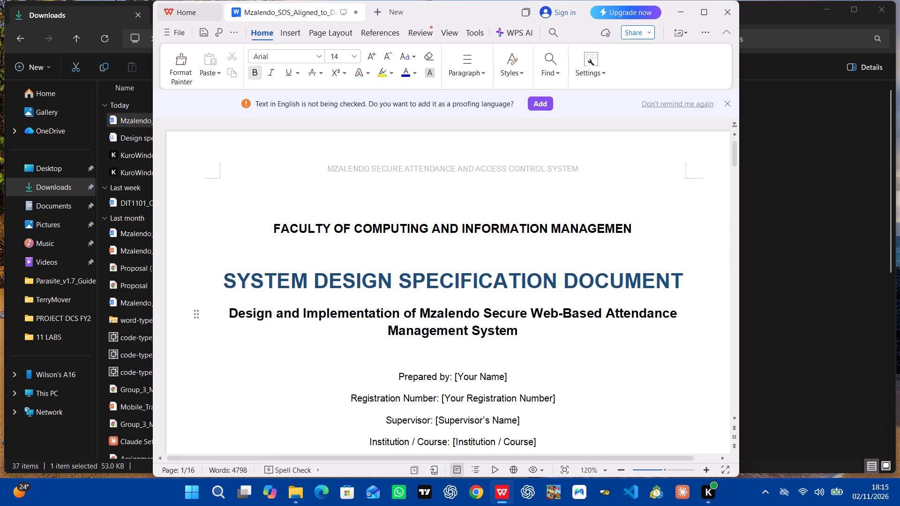
Replace the cover page heading "FACULTY OF COMPUTING AND INFORMATION MANAGEMEN" with blank lines above the document title.
click(641, 230)
key(BackSpace)
key(BackSpace)
key(BackSpace)
key(BackSpace)
key(BackSpace)
key(BackSpace)
key(BackSpace)
key(BackSpace)
key(BackSpace)
key(BackSpace)
key(BackSpace)
key(BackSpace)
key(BackSpace)
key(BackSpace)
key(BackSpace)
key(BackSpace)
key(BackSpace)
key(BackSpace)
key(BackSpace)
key(BackSpace)
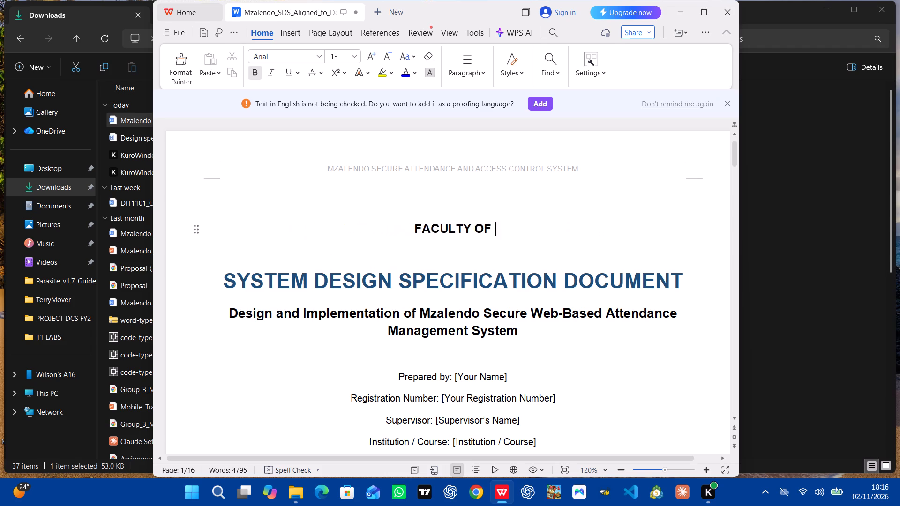
key(Return)
key(Return)
key(Return)
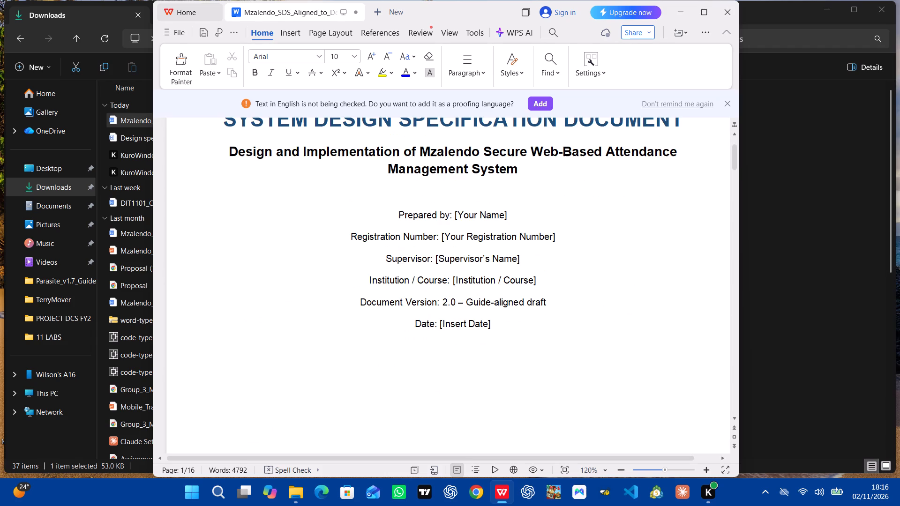
Delete all the placeholder detail lines below the cover page subtitle, from "Date" back through "Prepared by".
click(580, 365)
key(BackSpace)
key(BackSpace)
key(BackSpace)
key(BackSpace)
key(BackSpace)
key(BackSpace)
key(BackSpace)
key(BackSpace)
key(BackSpace)
key(BackSpace)
key(BackSpace)
key(BackSpace)
key(BackSpace)
key(BackSpace)
key(BackSpace)
key(BackSpace)
key(BackSpace)
key(BackSpace)
key(BackSpace)
key(BackSpace)
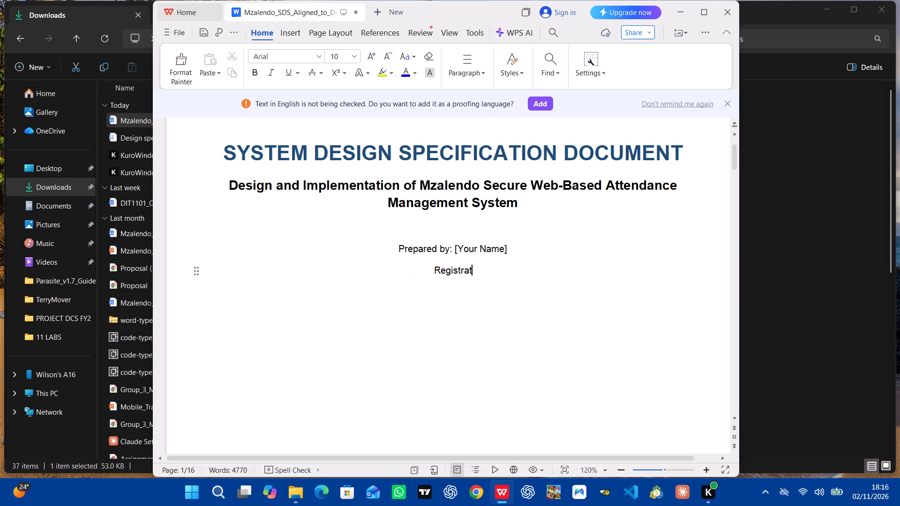
key(BackSpace)
key(BackSpace)
key(BackSpace)
key(BackSpace)
key(BackSpace)
key(BackSpace)
key(BackSpace)
key(BackSpace)
key(BackSpace)
key(BackSpace)
key(BackSpace)
key(BackSpace)
key(BackSpace)
key(BackSpace)
key(BackSpace)
key(BackSpace)
key(BackSpace)
key(BackSpace)
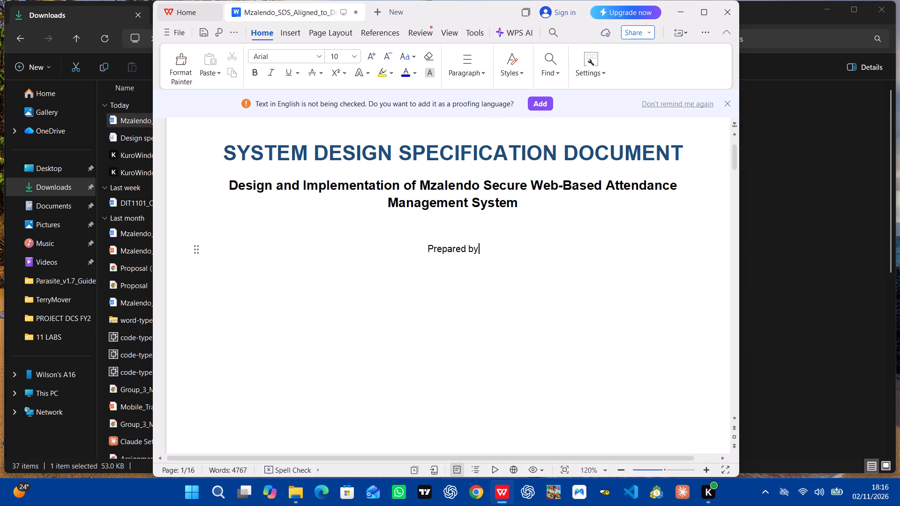
key(BackSpace)
key(BackSpace)
key(BackSpace)
key(BackSpace)
key(BackSpace)
key(BackSpace)
key(BackSpace)
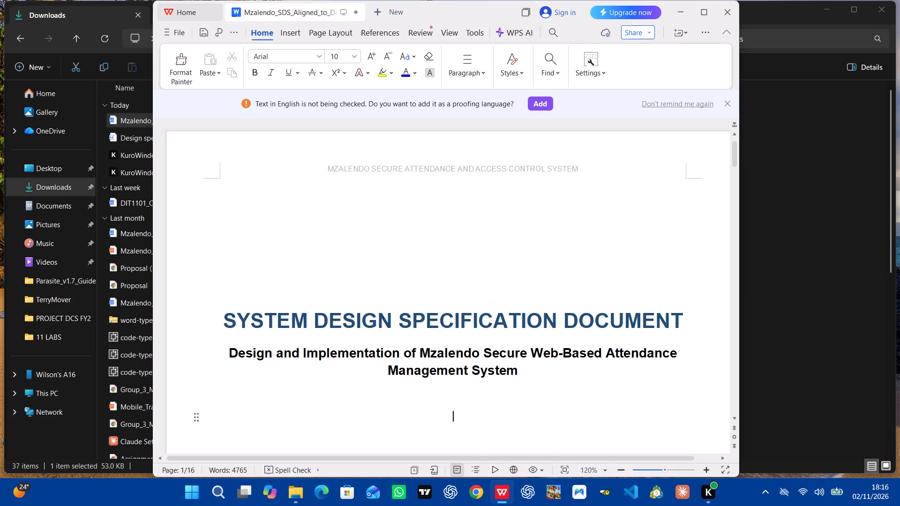
Insert five more blank lines directly above the title "SYSTEM DESIGN SPECIFICATION DOCUMENT".
click(366, 311)
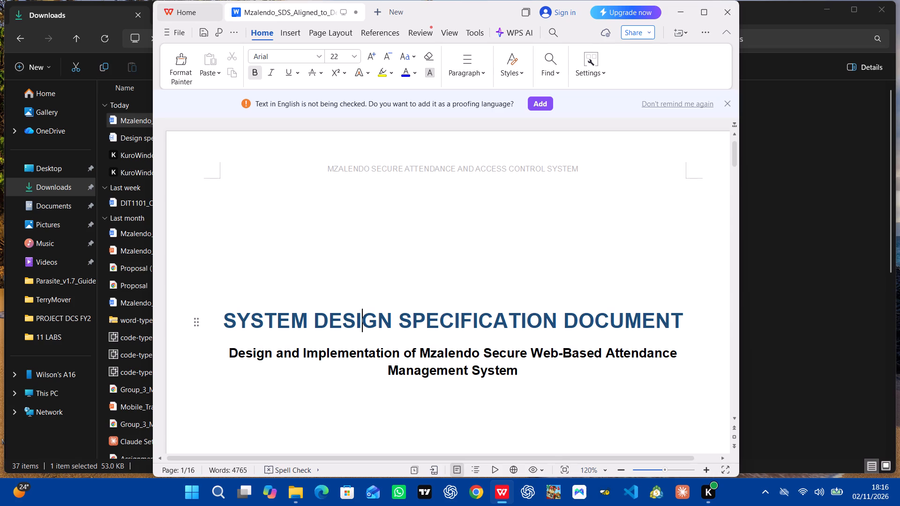
click(358, 290)
key(Return)
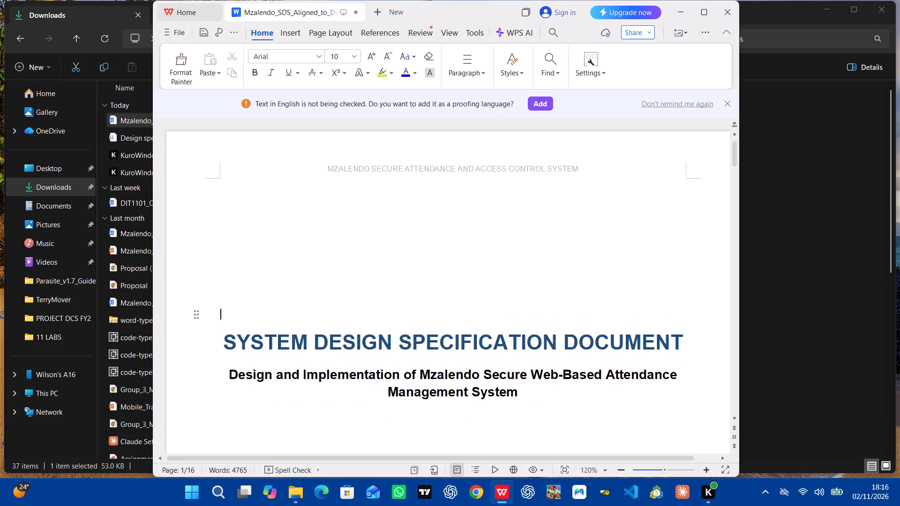
key(Return)
key(Return)
key(Return)
key(Return)
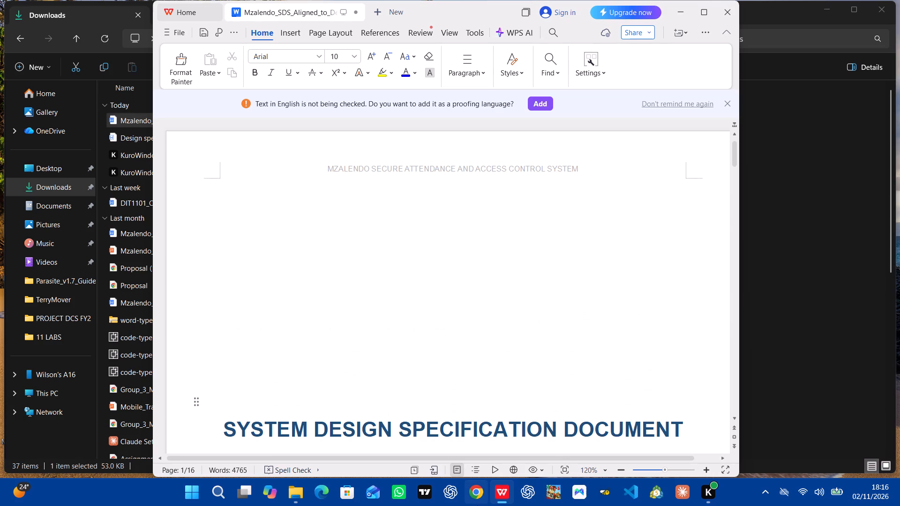
Switch to Google Chrome, open the "Your Chrome" profile and restore the pages from the previous session.
click(476, 497)
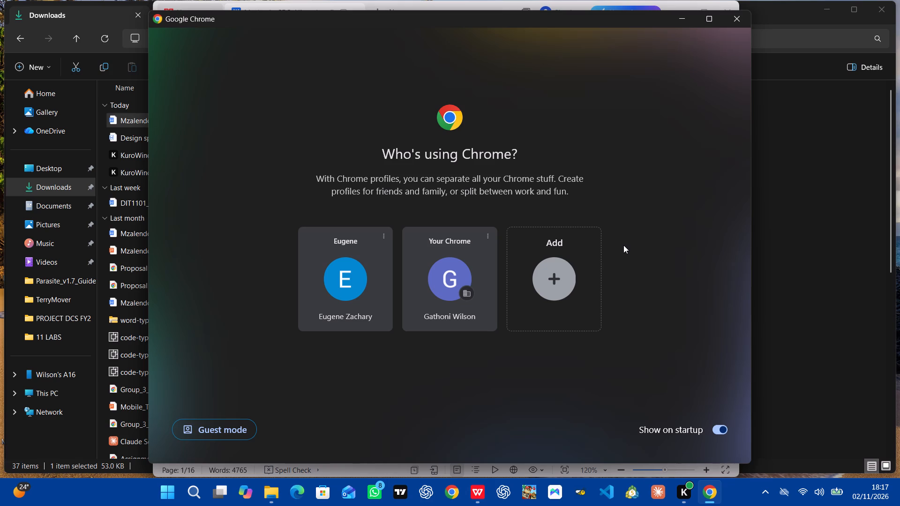
click(441, 275)
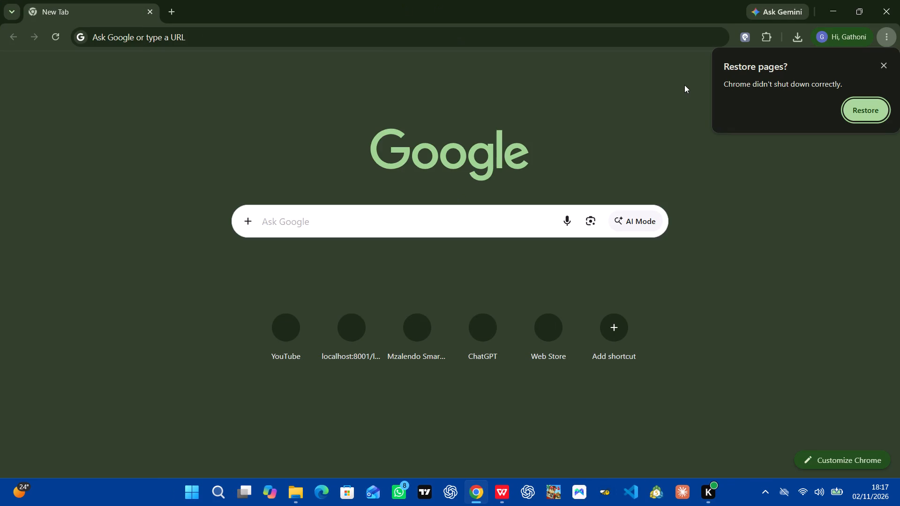
click(872, 112)
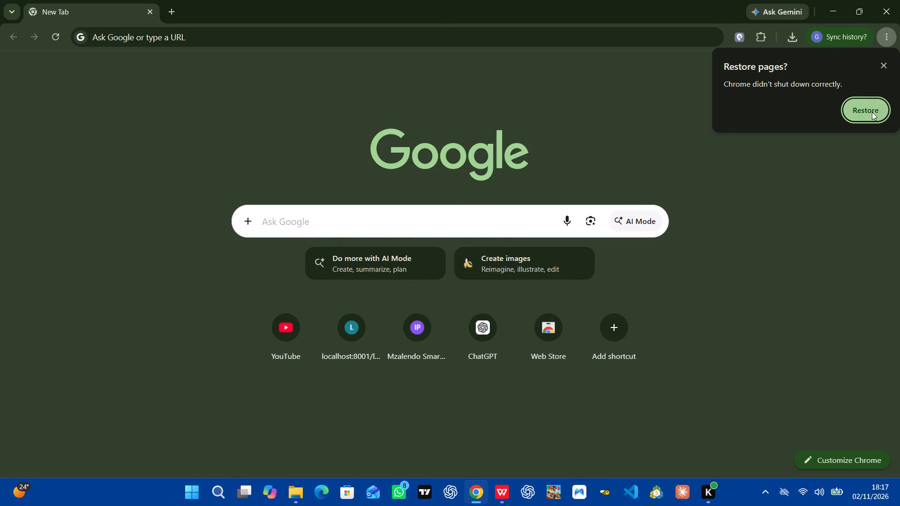
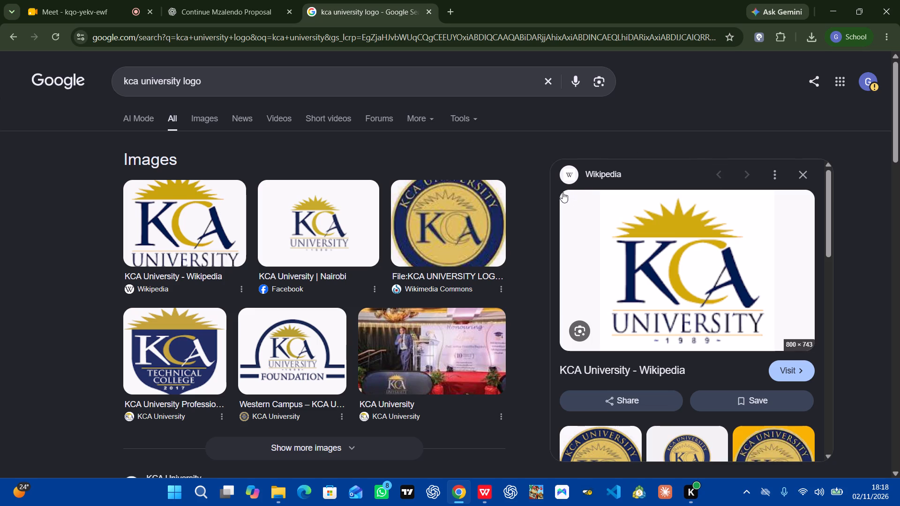
Capture a screen snip of the large KCA University logo in the image preview, framing just its white background.
key(Print)
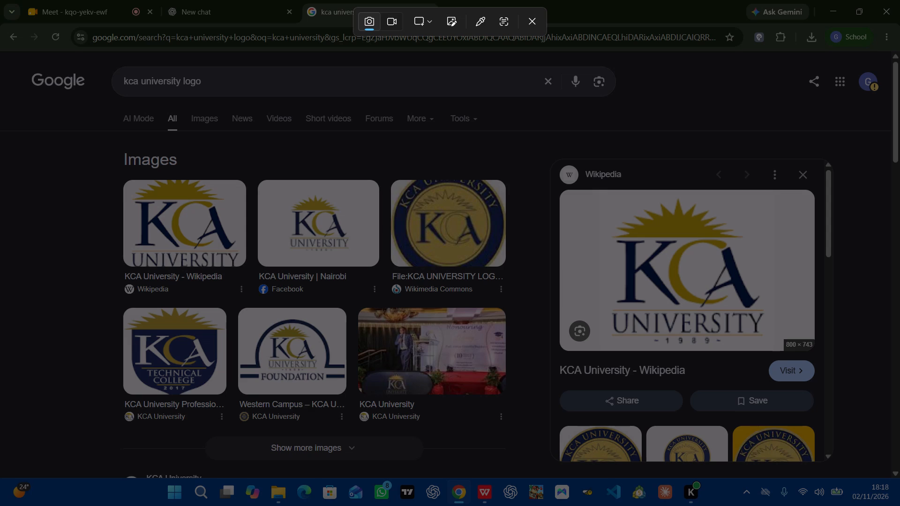
drag(601, 191, 760, 260)
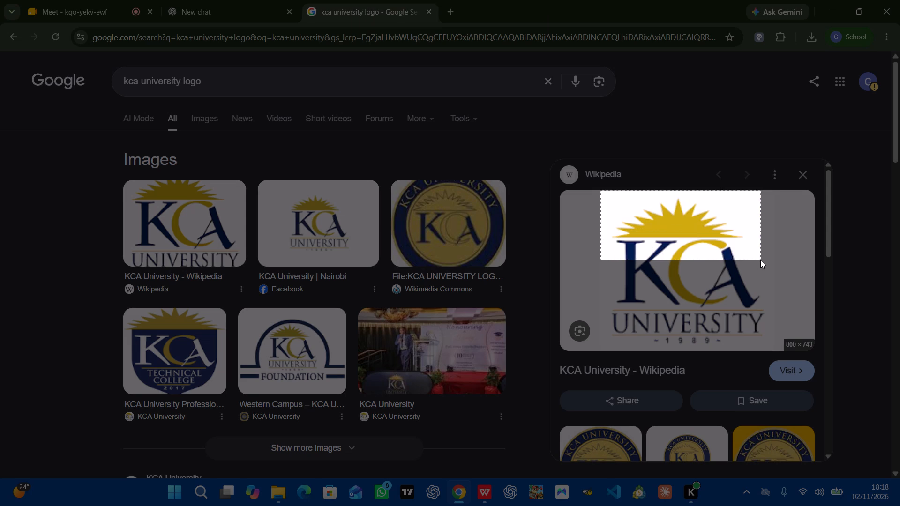
drag(760, 260, 772, 349)
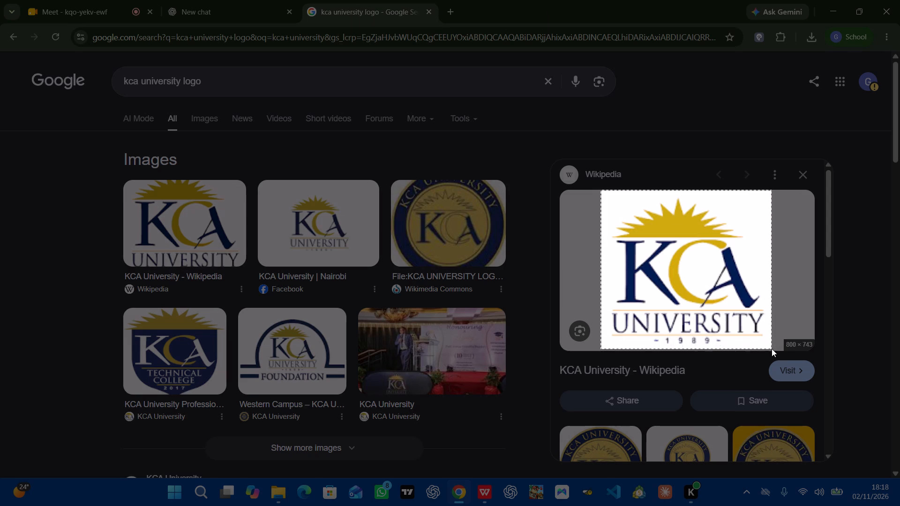
drag(772, 349, 775, 349)
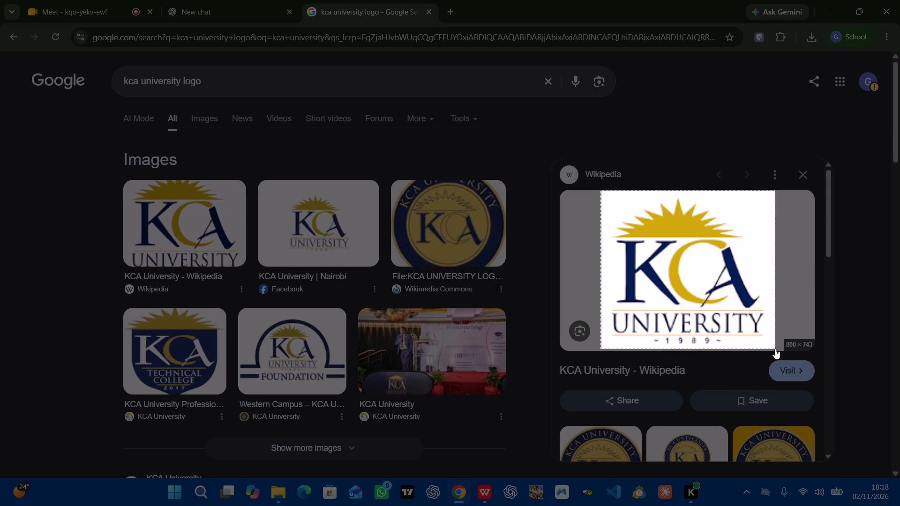
Switch to WPS Office and paste the captured logo into the blank lines above the title "SYSTEM DESIGN SPECIFICATION DOCUMENT".
click(483, 493)
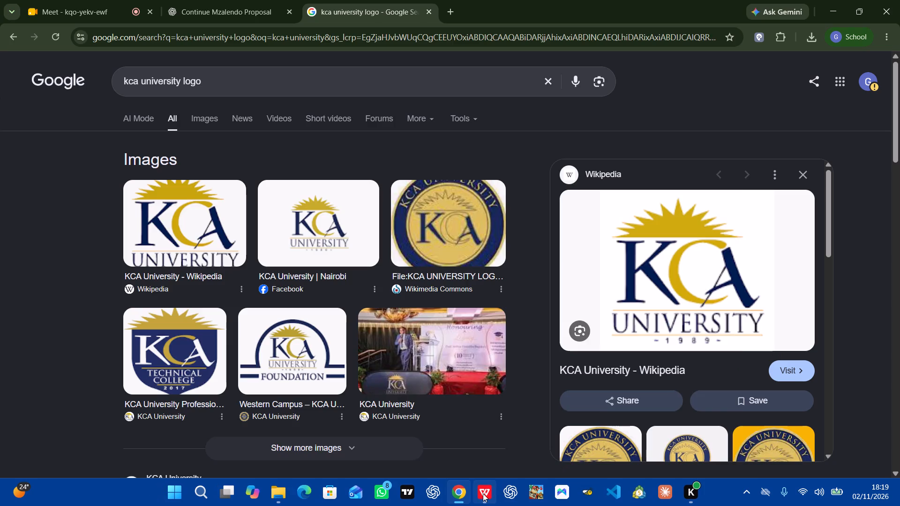
click(397, 268)
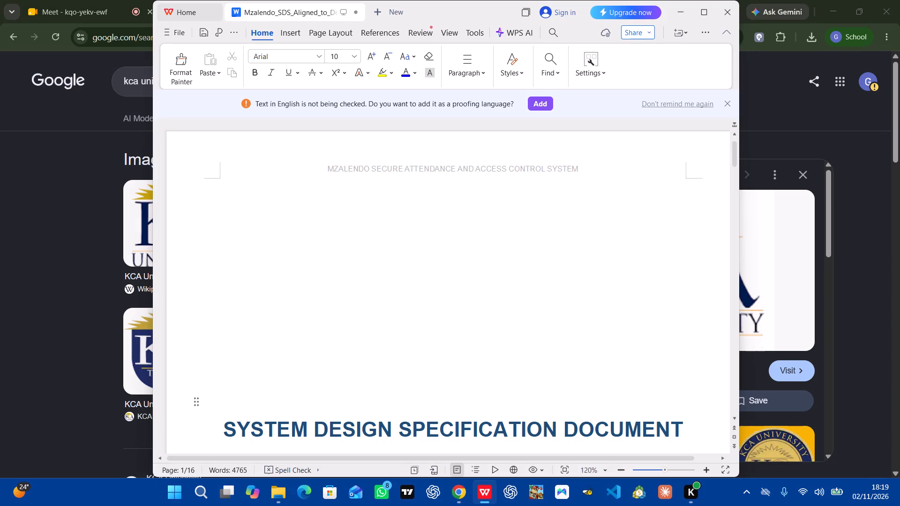
click(376, 231)
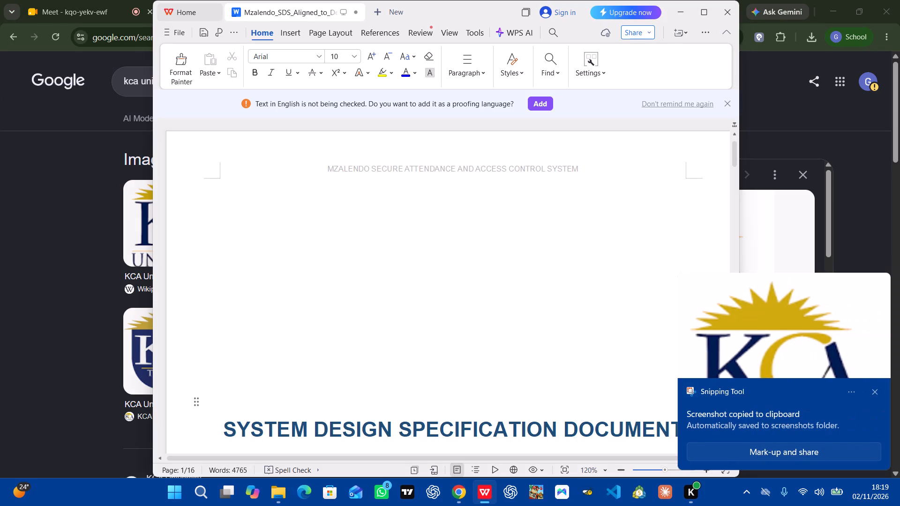
click(874, 393)
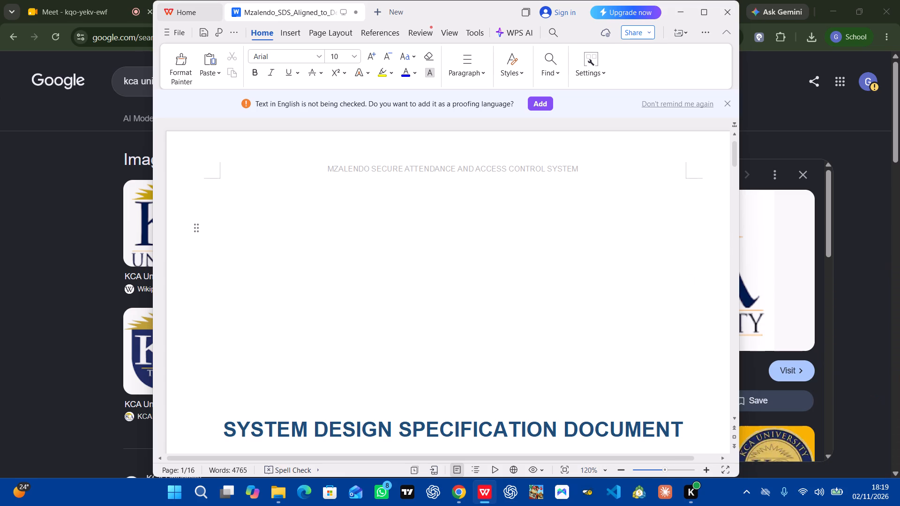
key(ctrl+v)
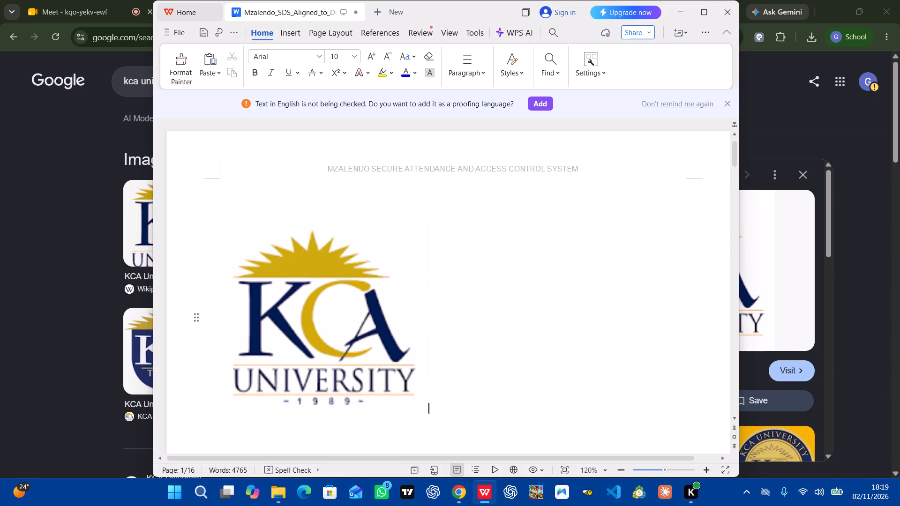
Set the pasted logo's text wrapping to Through.
click(421, 227)
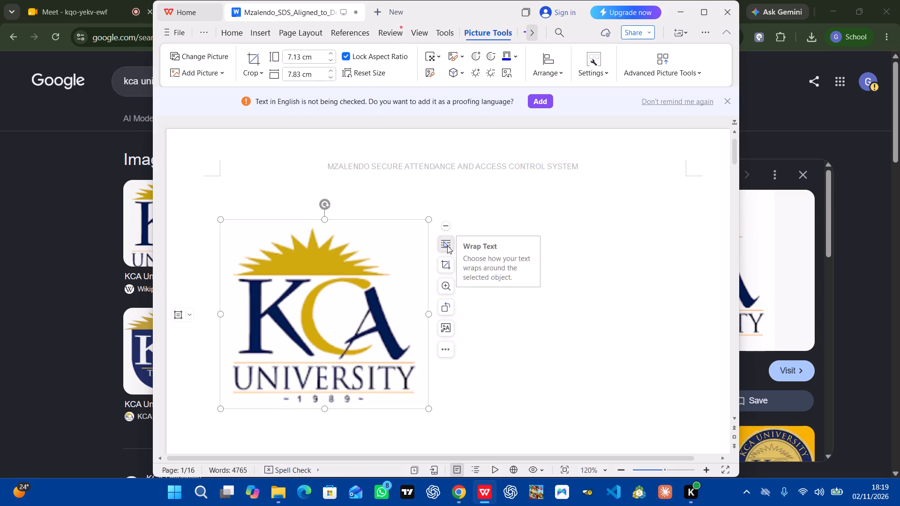
click(447, 246)
click(538, 323)
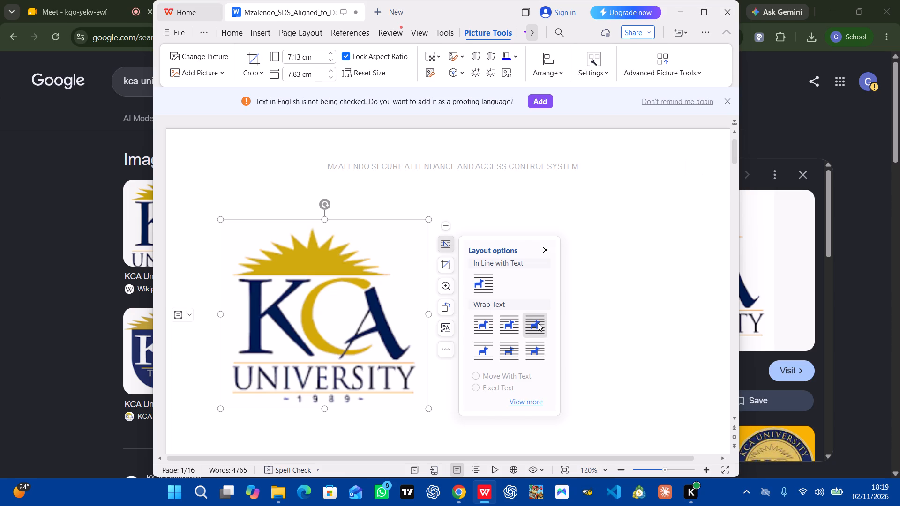
click(532, 324)
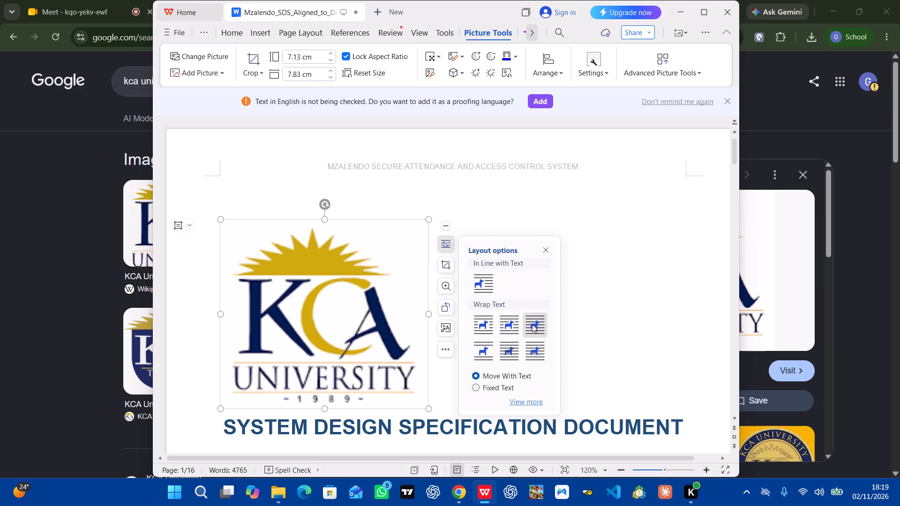
click(532, 324)
click(532, 324)
click(538, 328)
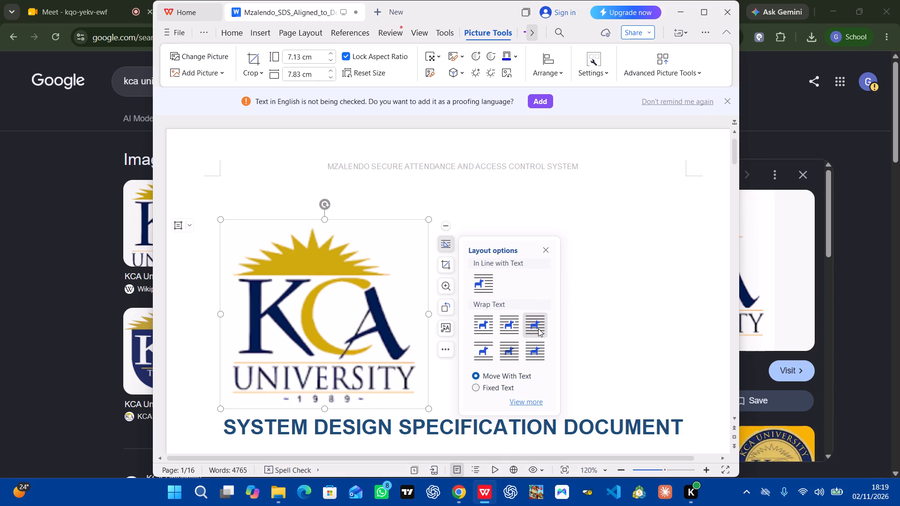
click(538, 328)
click(540, 195)
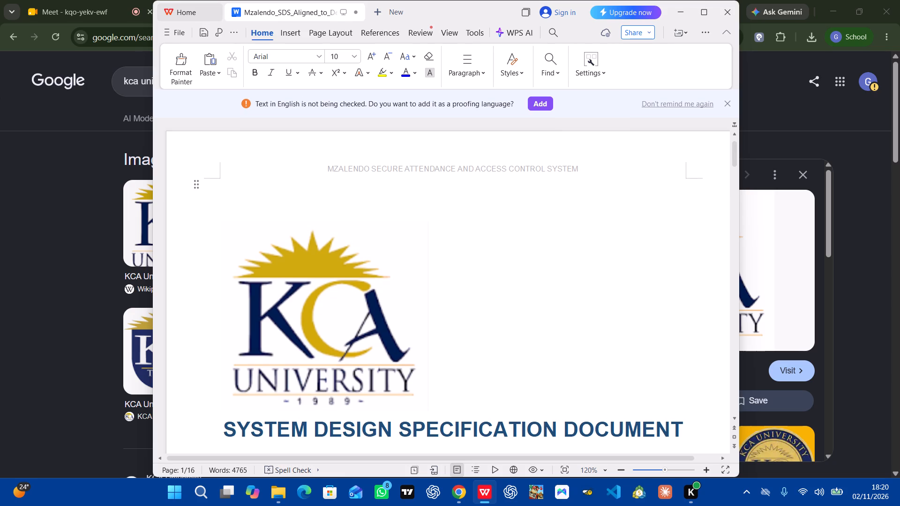
Enlarge the logo to about 8.18 cm high by 8.98 cm wide and centre it between the page header and the title.
drag(397, 283, 541, 250)
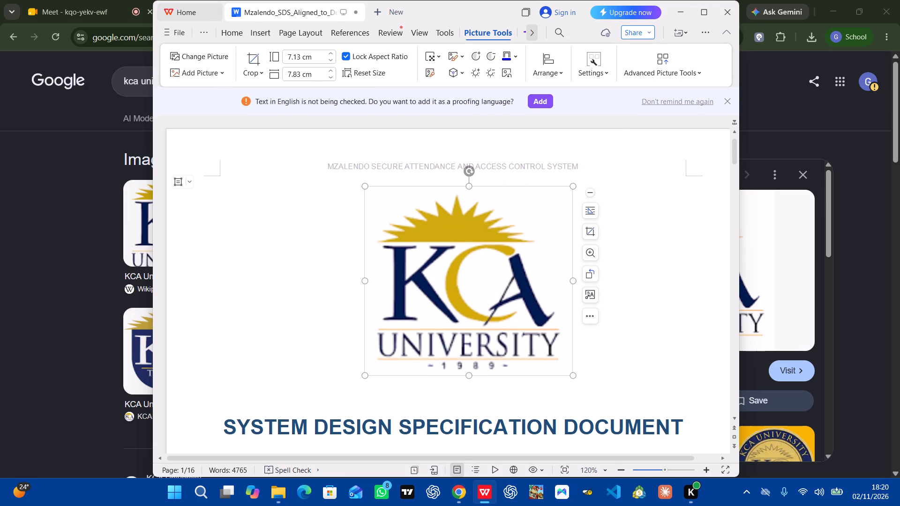
drag(573, 378, 604, 384)
drag(501, 361, 480, 346)
drag(477, 321, 478, 326)
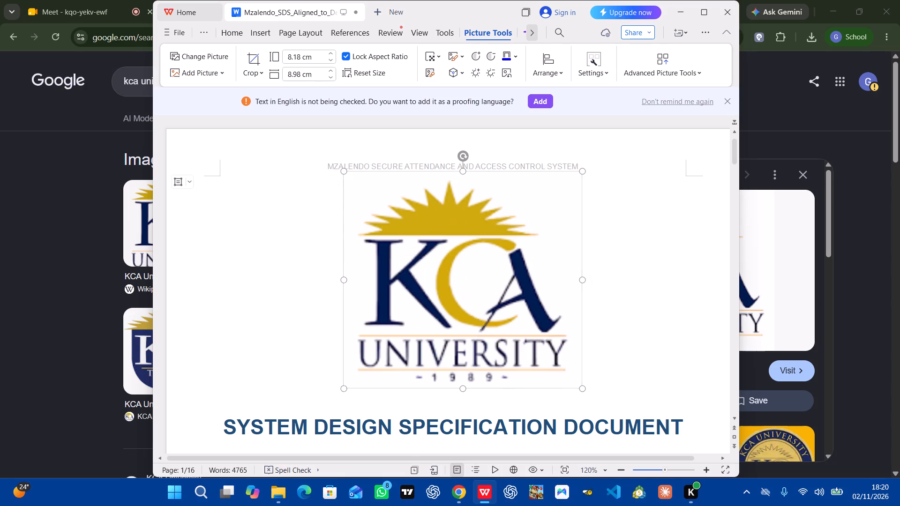
drag(478, 326, 481, 334)
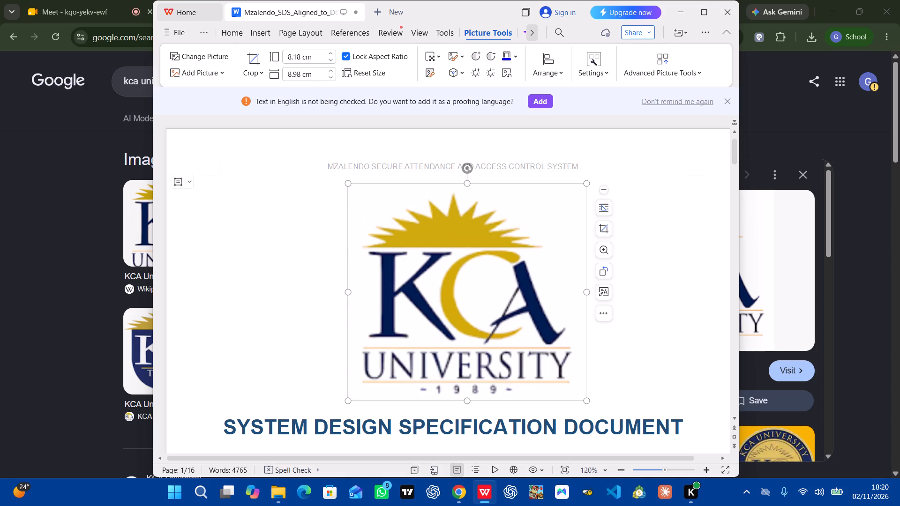
click(636, 362)
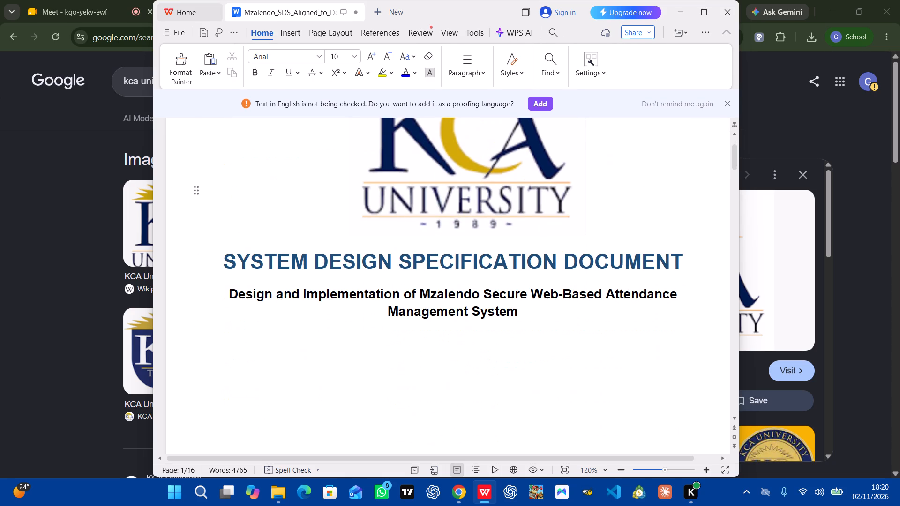
Insert a blank line between the title "SYSTEM DESIGN SPECIFICATION DOCUMENT" and the subtitle, keeping the title's final T intact.
click(674, 284)
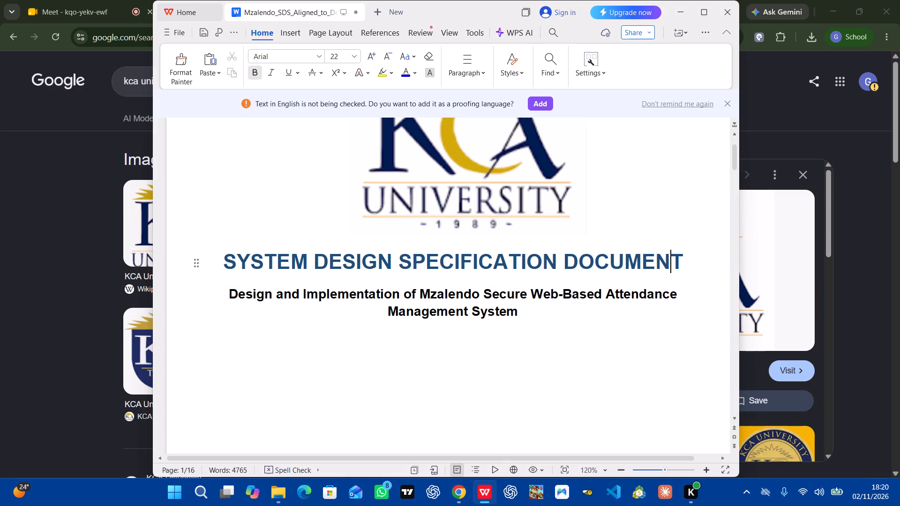
key(Return)
key(Delete)
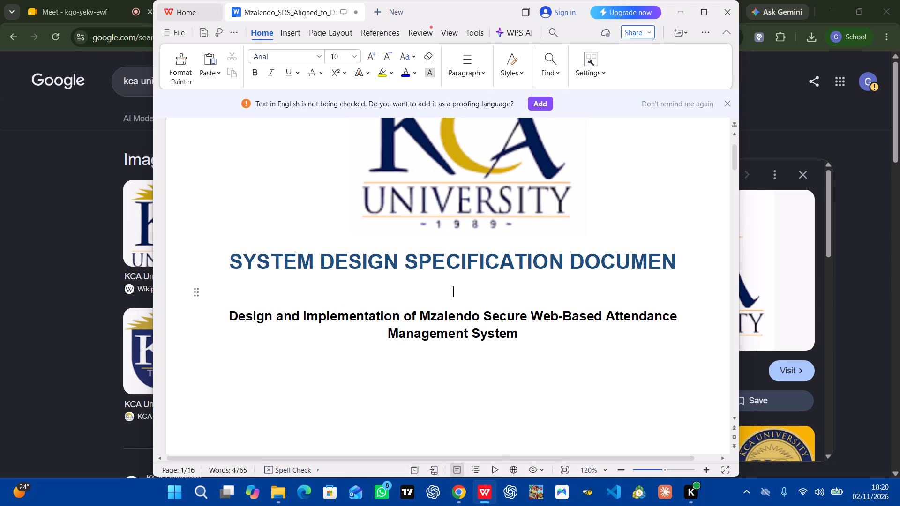
key(BackSpace)
key(BackSpace)
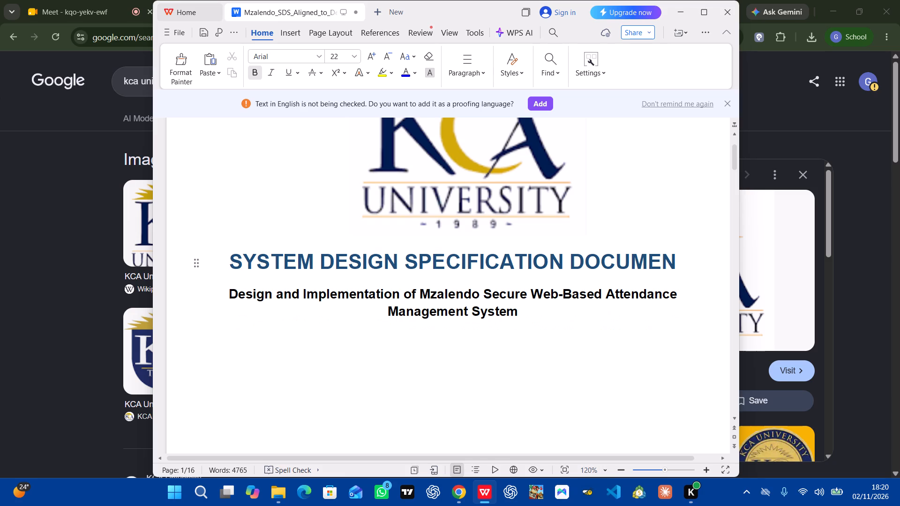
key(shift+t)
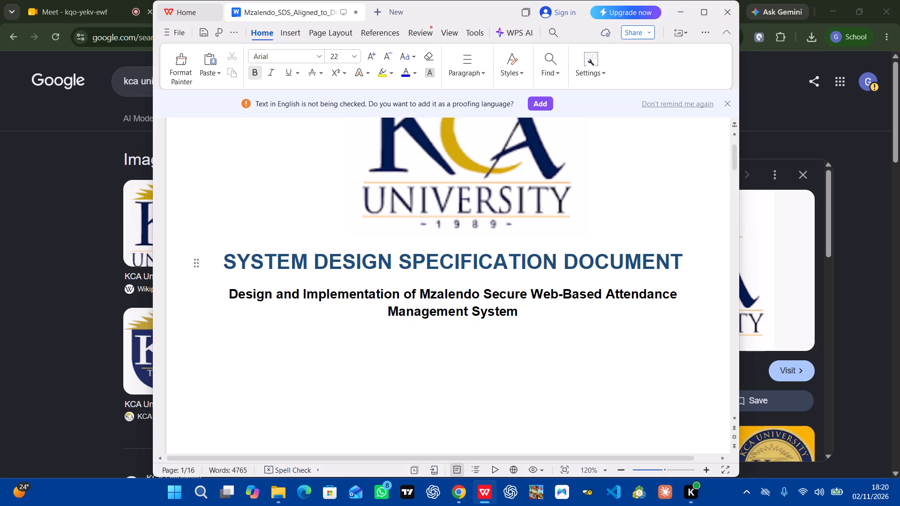
key(Return)
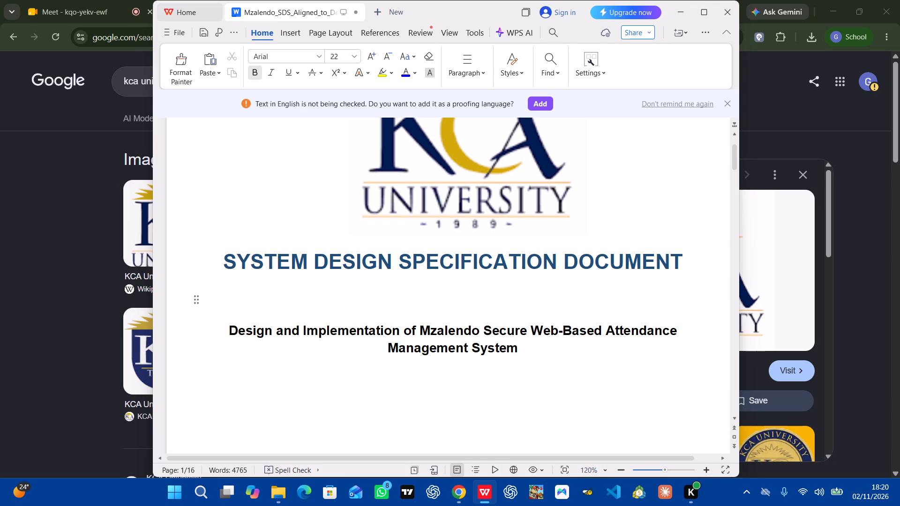
Add the author's name in capitals on a new line directly below the cover page subtitle.
click(643, 350)
key(Return)
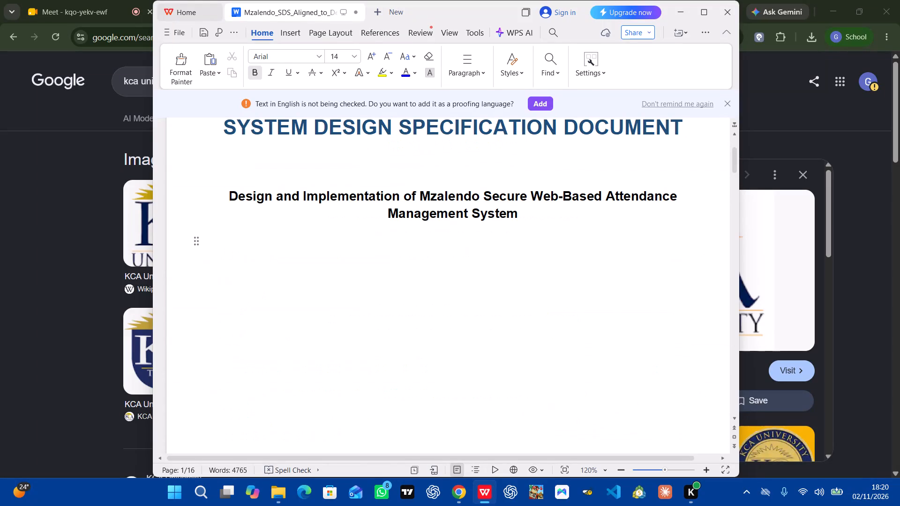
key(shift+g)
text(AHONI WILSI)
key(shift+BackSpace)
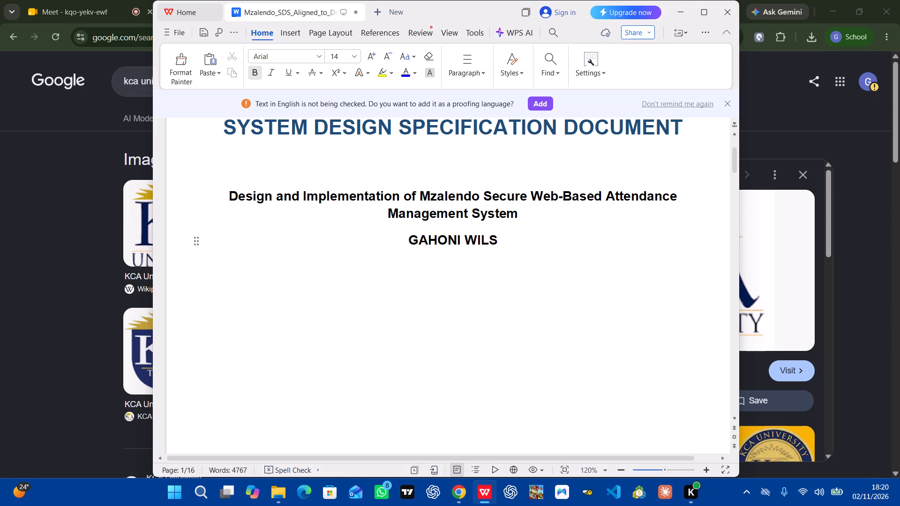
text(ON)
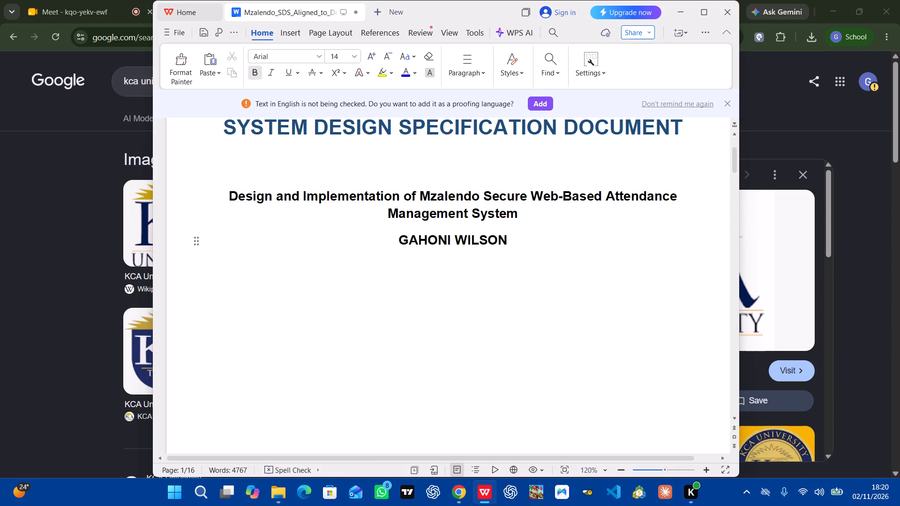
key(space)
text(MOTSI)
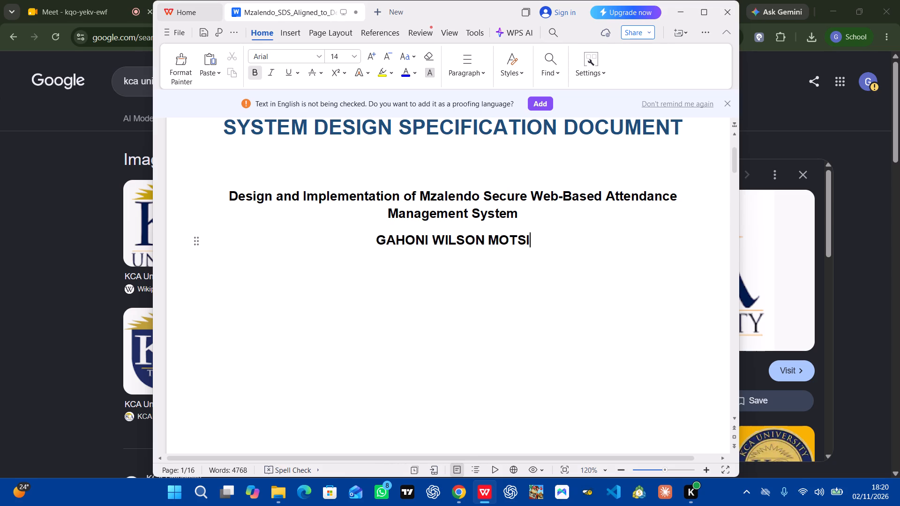
Insert the missing letter T into the first word of the author's name.
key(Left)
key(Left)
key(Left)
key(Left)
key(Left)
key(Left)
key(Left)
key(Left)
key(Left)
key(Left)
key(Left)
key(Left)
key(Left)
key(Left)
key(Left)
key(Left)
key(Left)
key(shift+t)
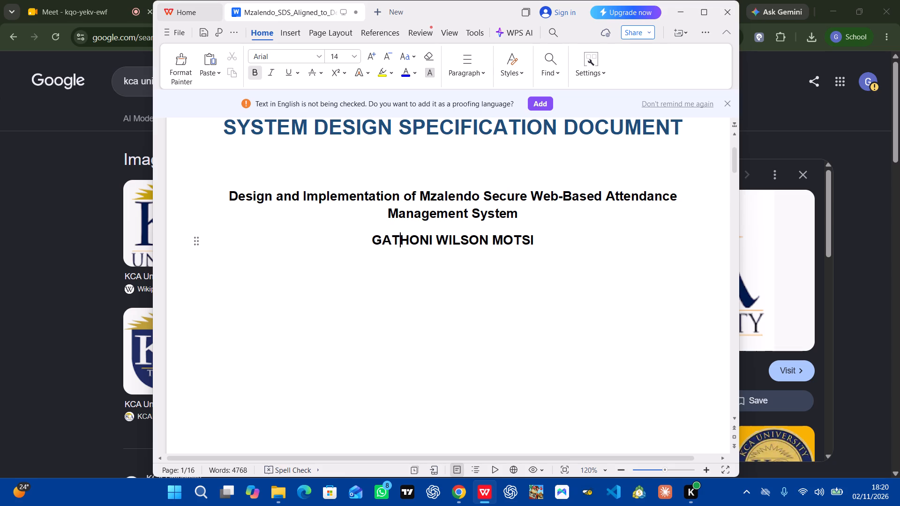
Delete one blank line below the author's name.
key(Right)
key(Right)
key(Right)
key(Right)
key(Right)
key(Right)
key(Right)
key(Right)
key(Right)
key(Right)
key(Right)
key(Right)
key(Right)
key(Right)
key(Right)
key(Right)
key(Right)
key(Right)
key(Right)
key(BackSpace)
Close up the blank lines below the author's name and add the student registration number on a new centred line.
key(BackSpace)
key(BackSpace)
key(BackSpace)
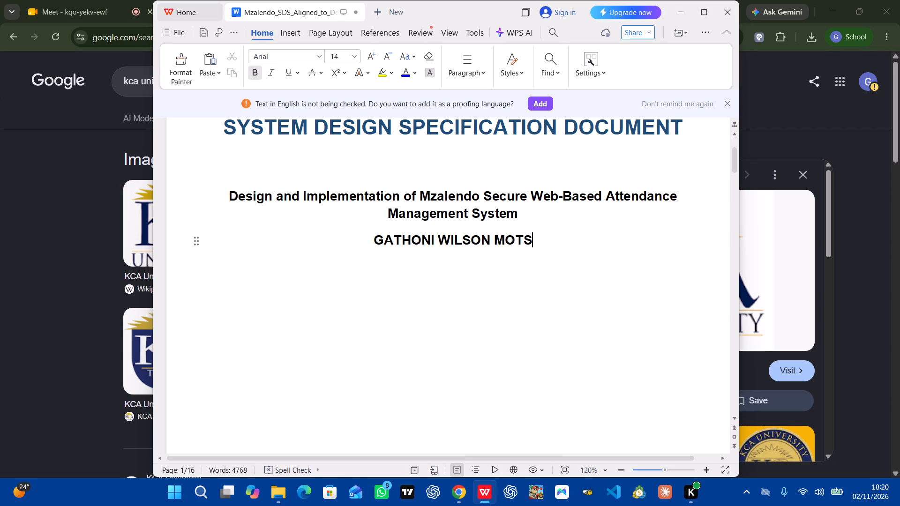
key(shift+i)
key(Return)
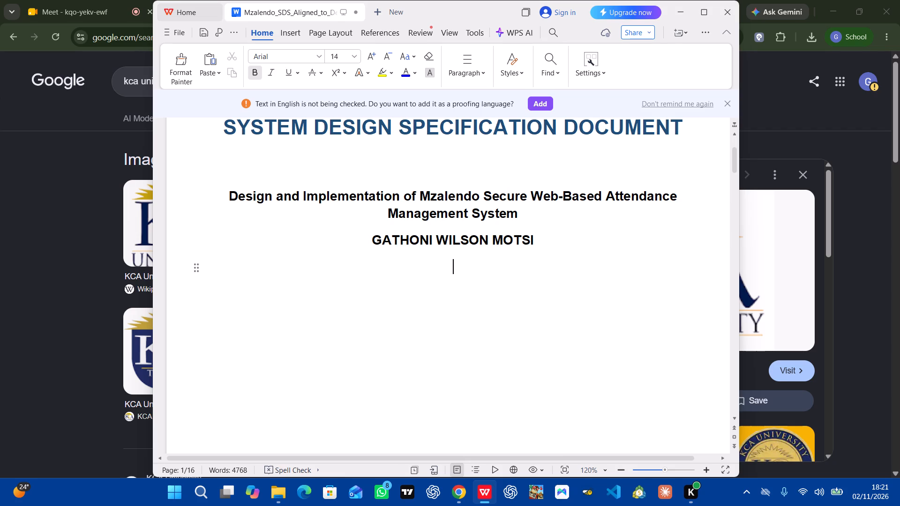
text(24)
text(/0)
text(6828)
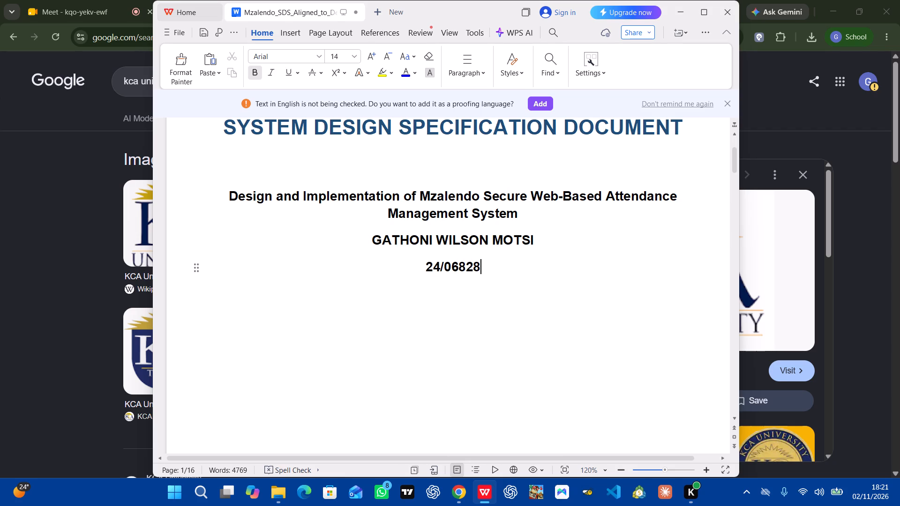
Leave a blank line below the registration number and add a line reading "Supervisor:" followed by the supervisor's name.
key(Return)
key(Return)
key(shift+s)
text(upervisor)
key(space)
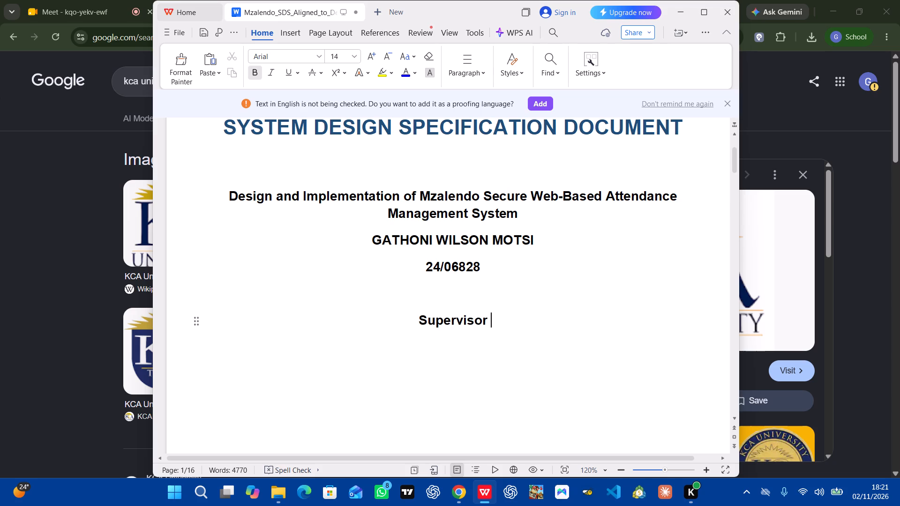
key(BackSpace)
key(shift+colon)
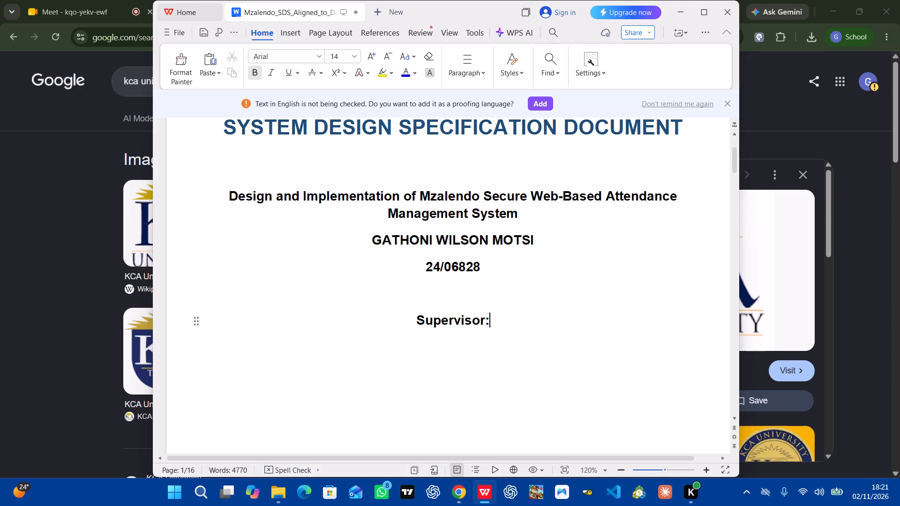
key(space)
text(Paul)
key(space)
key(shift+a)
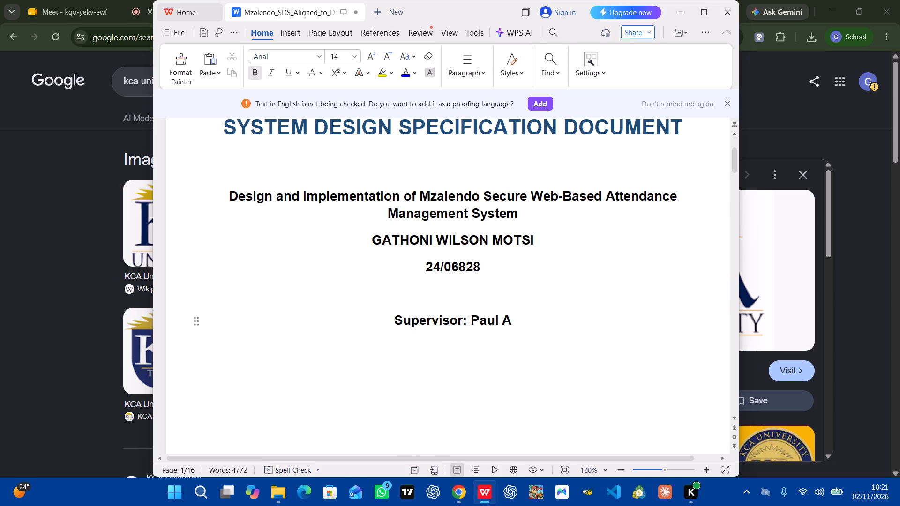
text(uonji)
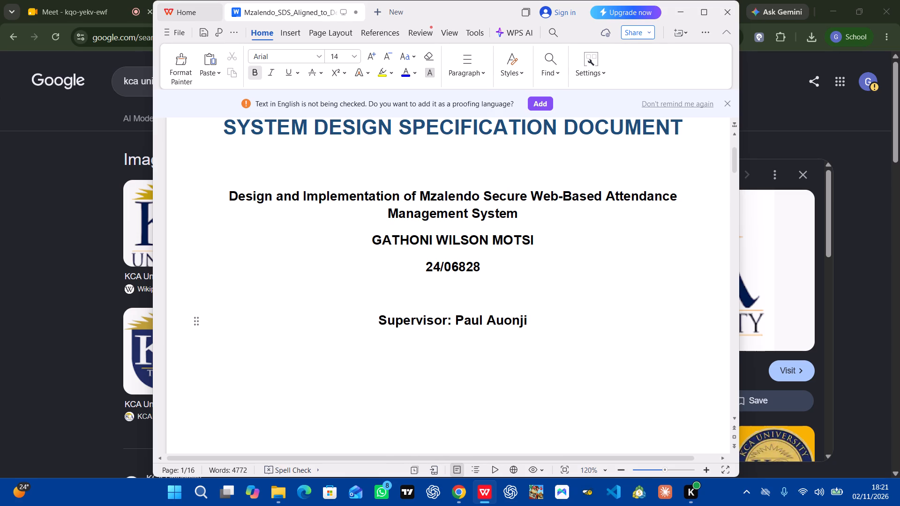
Insert the missing letter b after the first letter of the supervisor's surname, dismissing the Honeygain window.
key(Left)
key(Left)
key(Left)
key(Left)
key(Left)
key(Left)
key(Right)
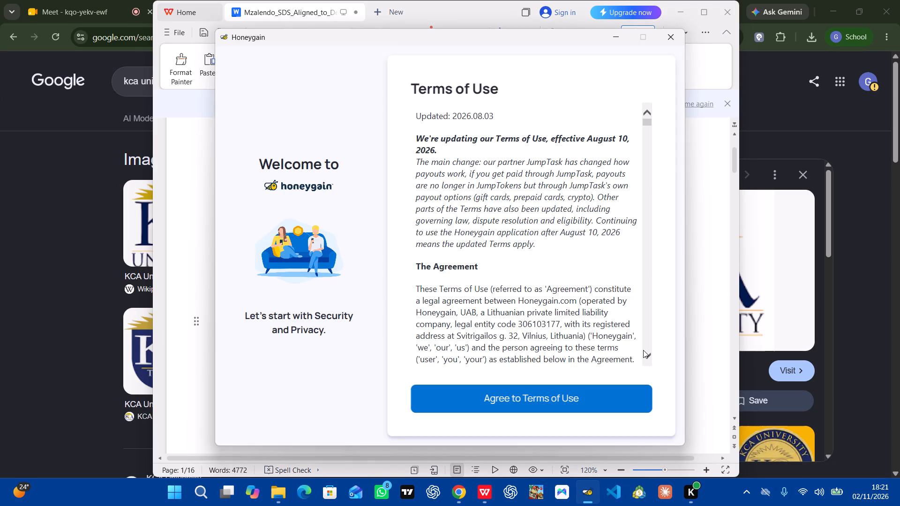
click(668, 42)
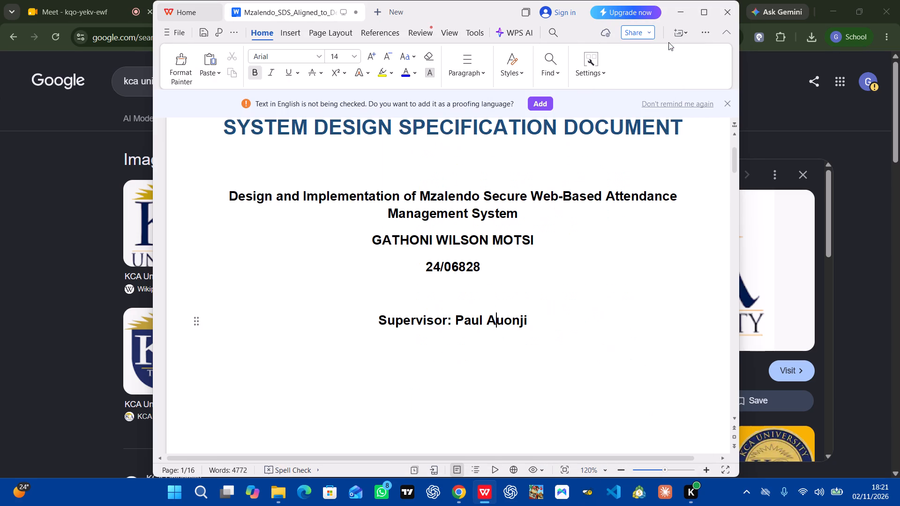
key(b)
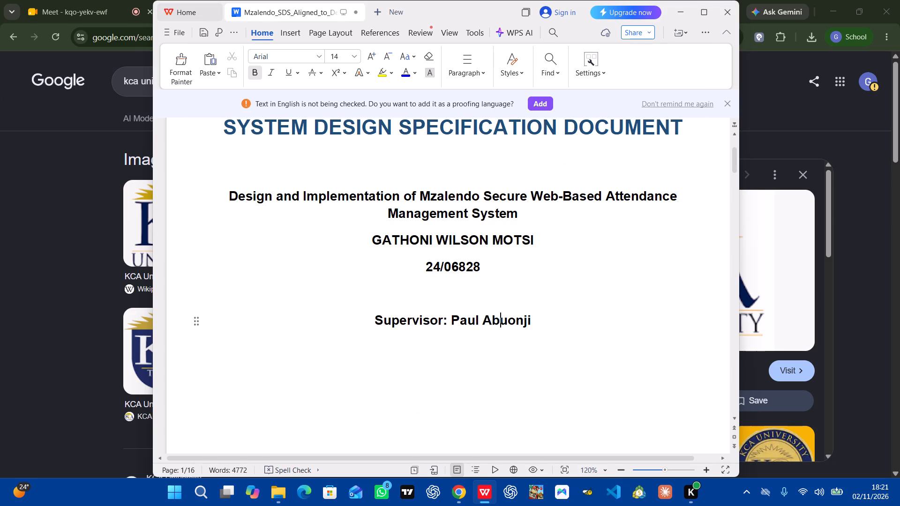
Insert three blank lines between the cover page subtitle and the author's name.
click(351, 238)
key(Return)
key(Return)
key(Return)
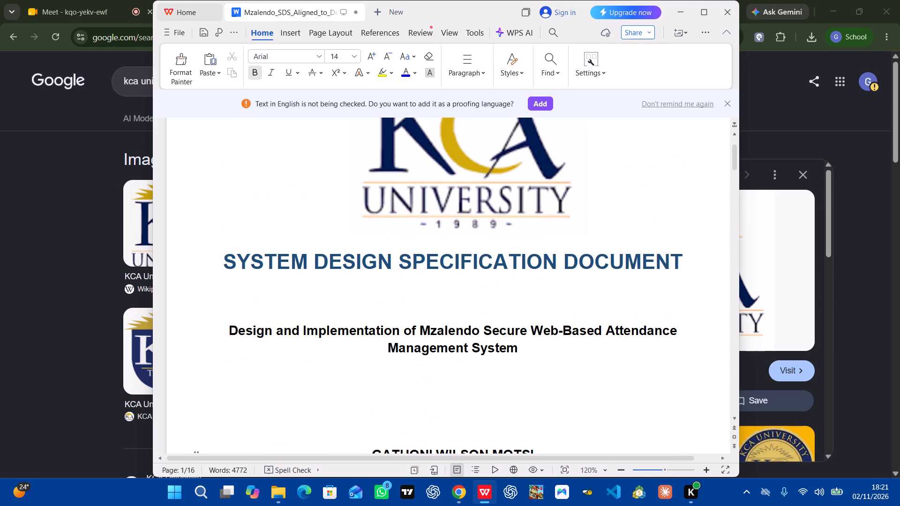
Insert a blank line between the logo and the title "SYSTEM DESIGN SPECIFICATION DOCUMENT".
click(220, 260)
key(Return)
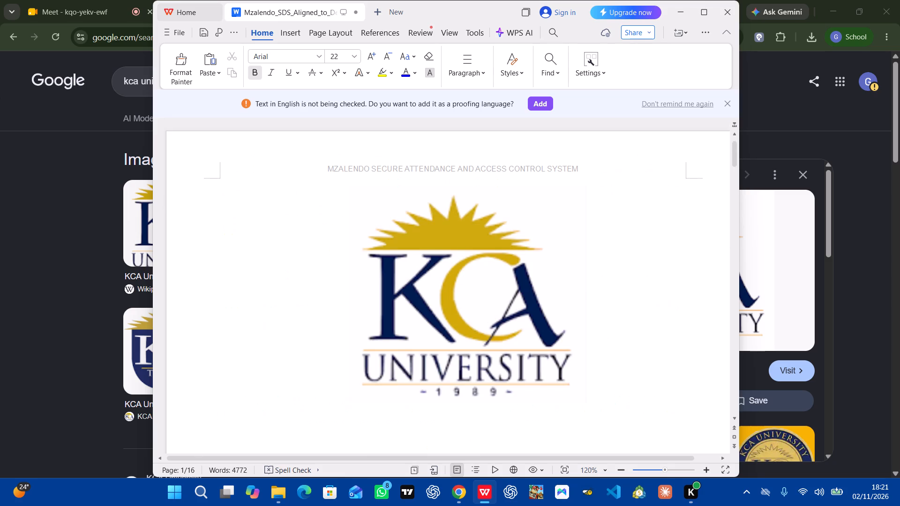
Enlarge the KCA University logo proportionally to about 9.33 cm high and 10.25 cm wide.
click(475, 356)
drag(585, 400, 585, 400)
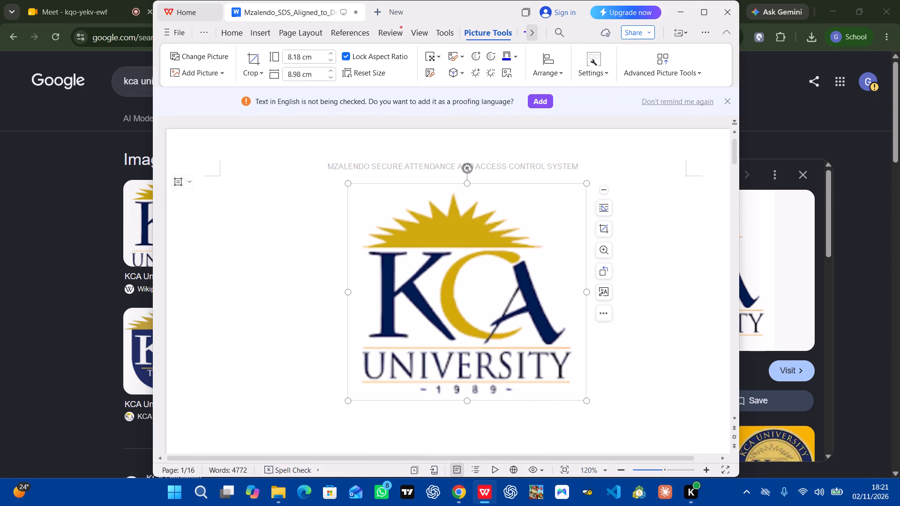
drag(585, 400, 614, 415)
drag(525, 350, 500, 350)
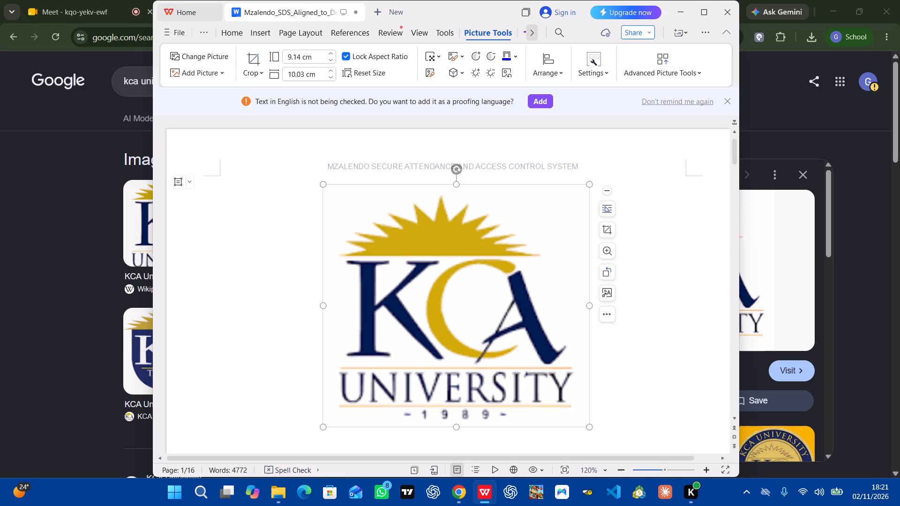
drag(589, 429, 594, 429)
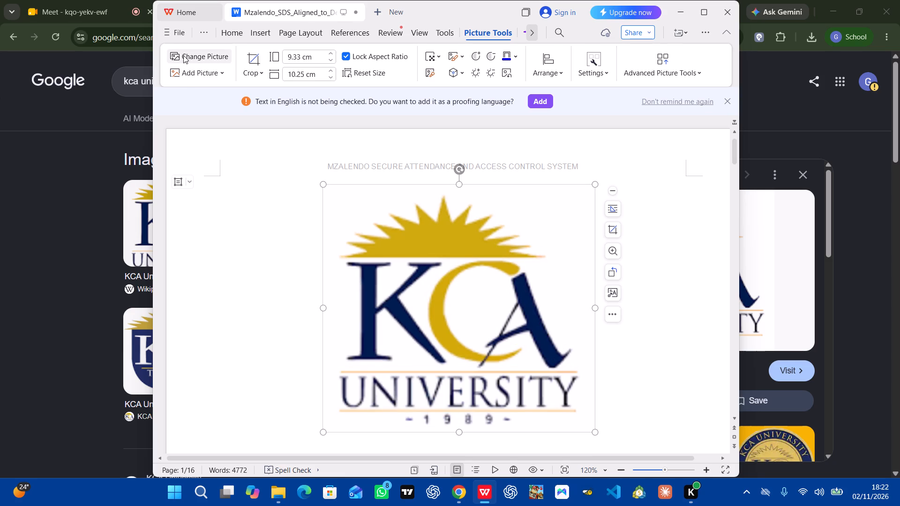
Minimise the browser window behind the document and maximise the document window.
click(182, 33)
click(833, 11)
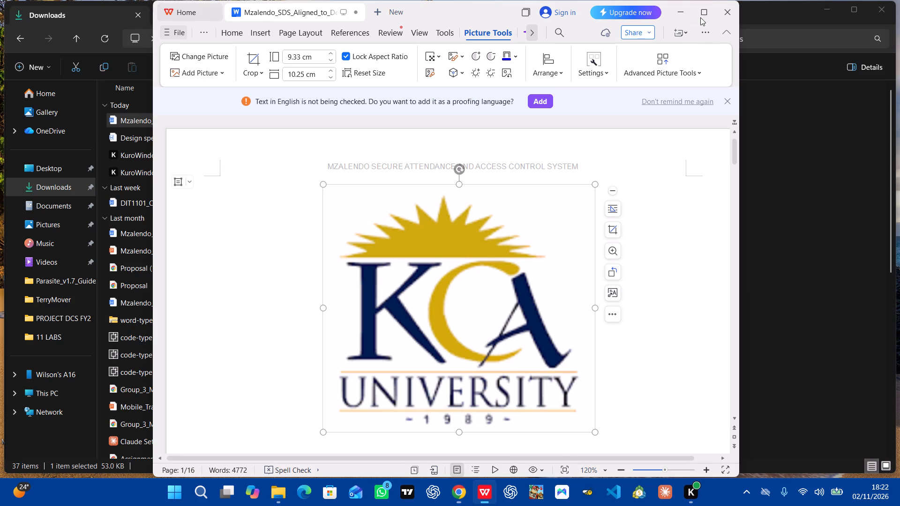
click(702, 14)
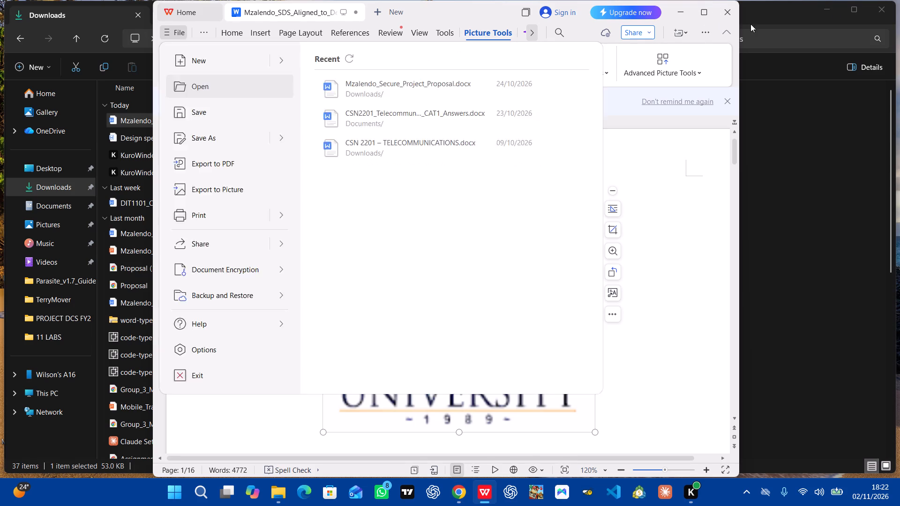
click(709, 12)
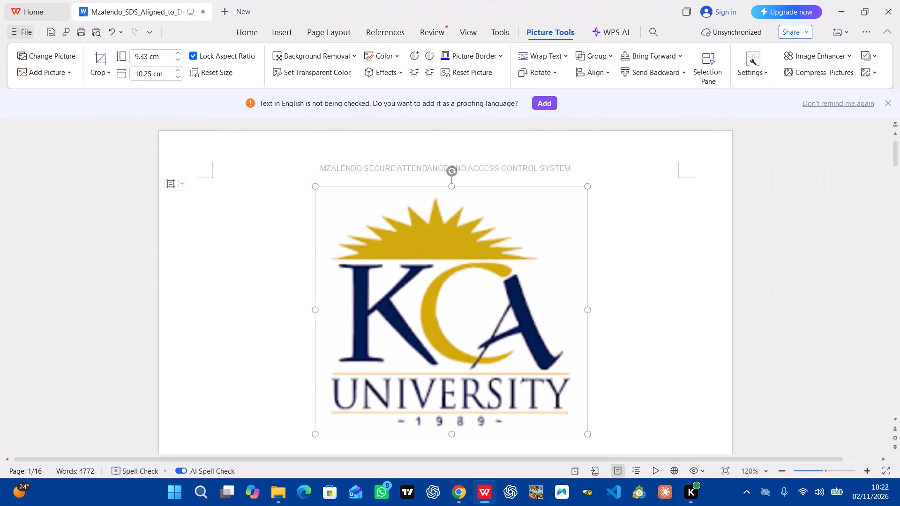
Save the document.
click(48, 32)
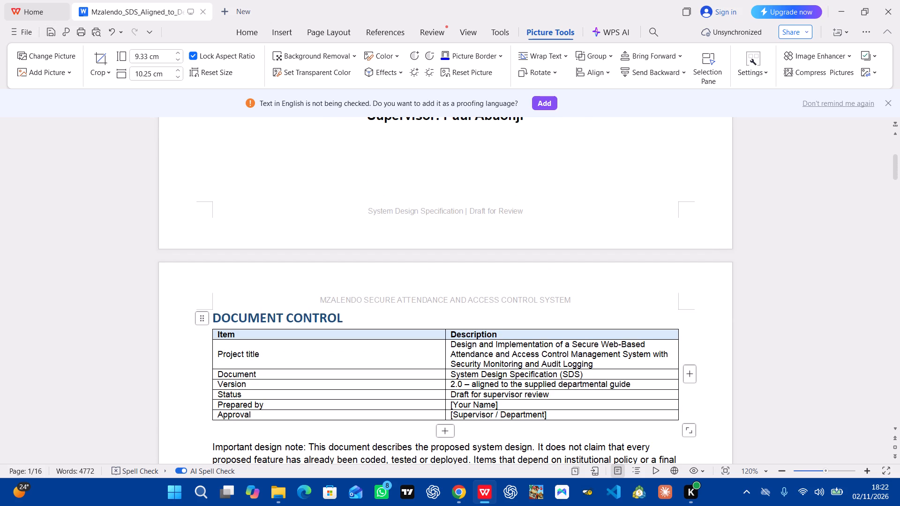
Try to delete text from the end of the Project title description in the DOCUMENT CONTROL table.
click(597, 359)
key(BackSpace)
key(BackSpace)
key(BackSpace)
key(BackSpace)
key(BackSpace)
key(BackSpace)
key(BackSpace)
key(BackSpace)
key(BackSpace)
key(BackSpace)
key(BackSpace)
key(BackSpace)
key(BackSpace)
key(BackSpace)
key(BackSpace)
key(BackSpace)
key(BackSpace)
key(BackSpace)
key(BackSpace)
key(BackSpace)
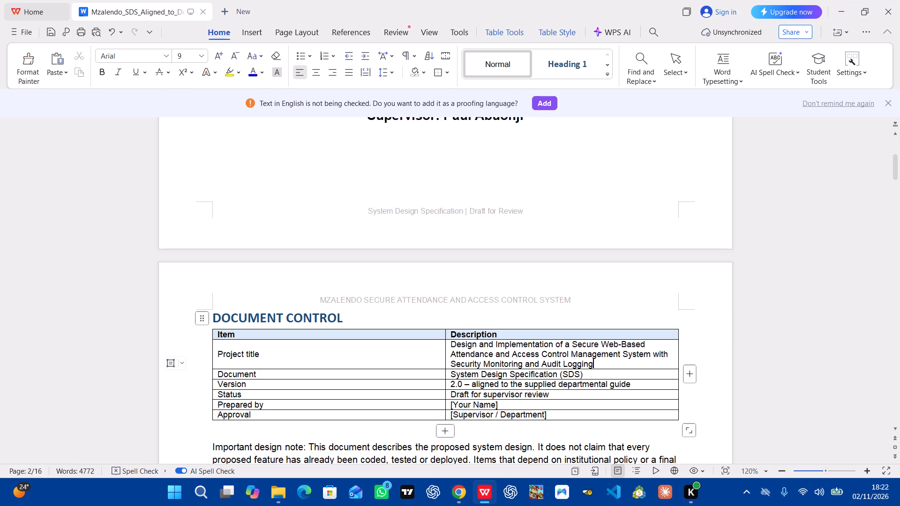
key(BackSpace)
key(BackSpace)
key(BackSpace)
Delete the entire table under the DOCUMENT CONTROL heading on page 2.
right_click(198, 318)
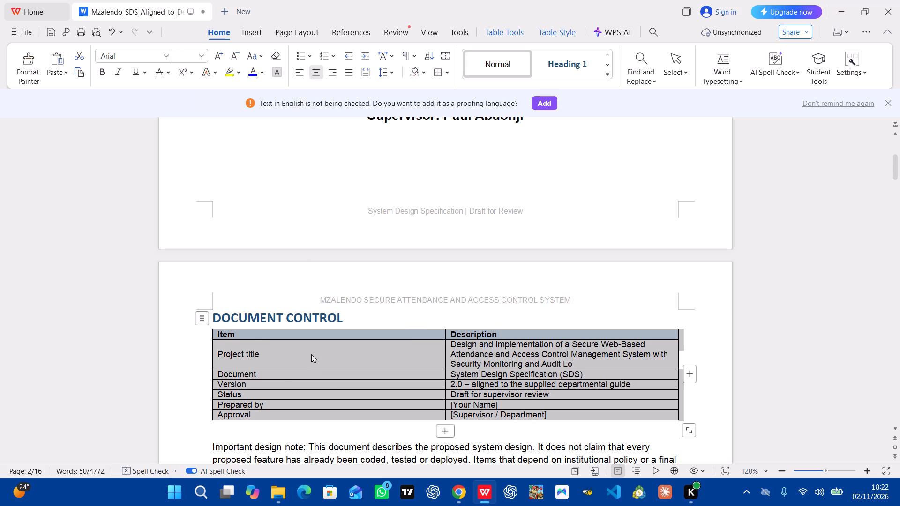
right_click(202, 318)
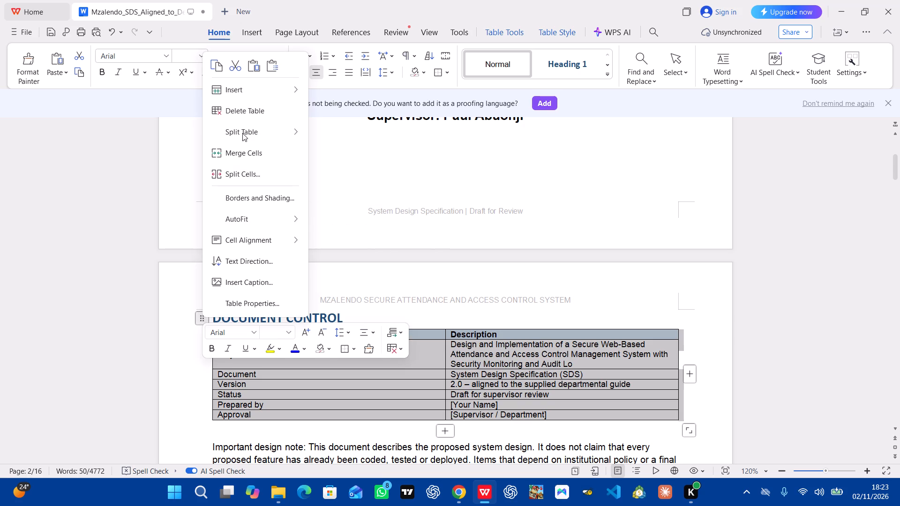
click(250, 115)
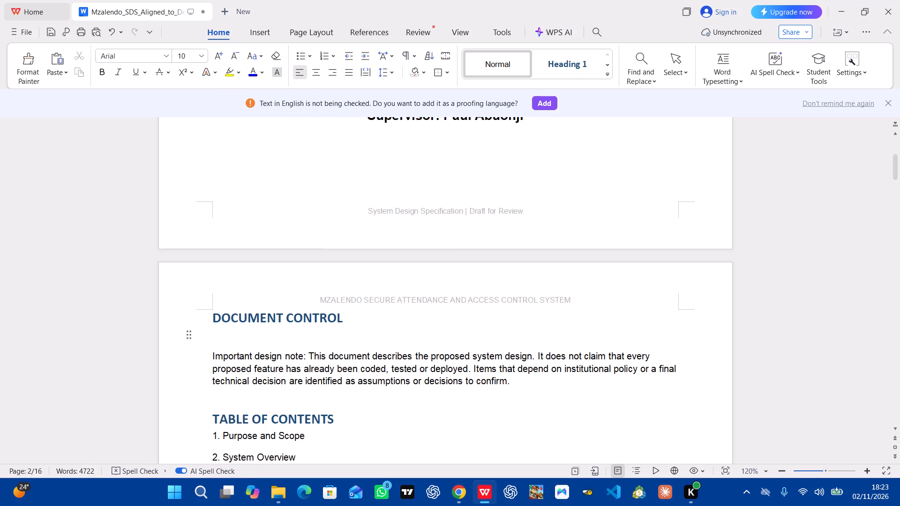
Centre the DOCUMENT CONTROL heading on page 2.
click(533, 386)
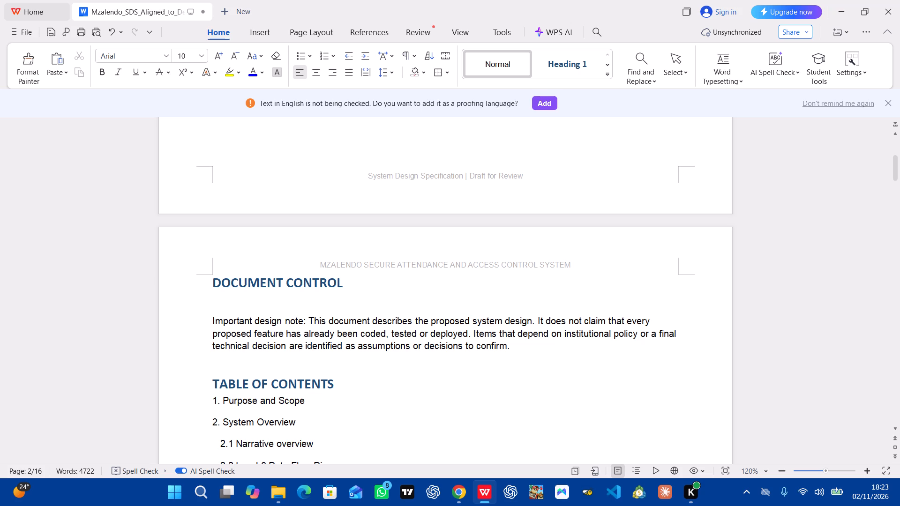
click(270, 274)
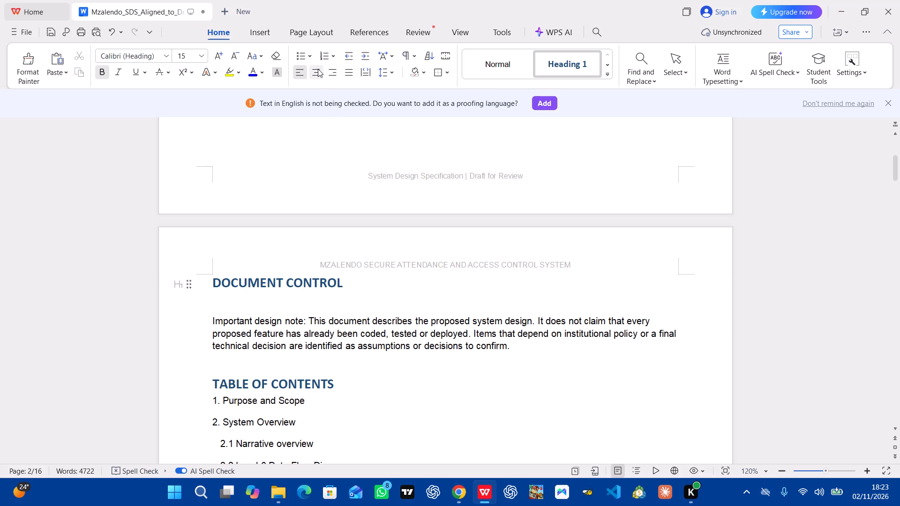
click(318, 68)
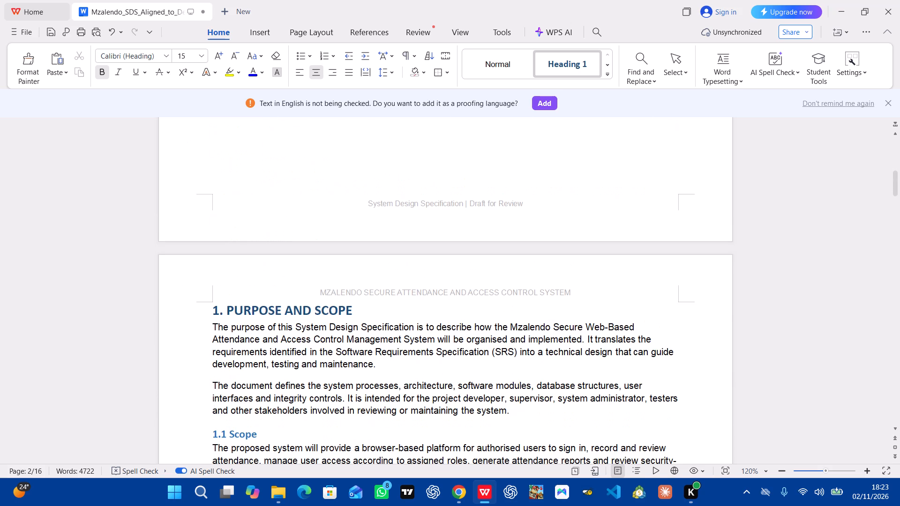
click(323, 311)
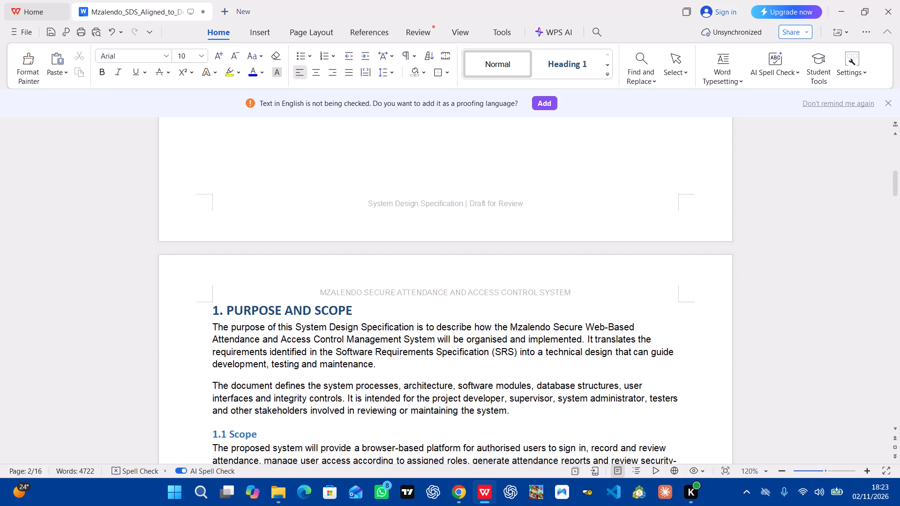
Centre the headings "1. PURPOSE AND SCOPE" and "1.1 Scope" on page 3.
click(280, 312)
click(320, 70)
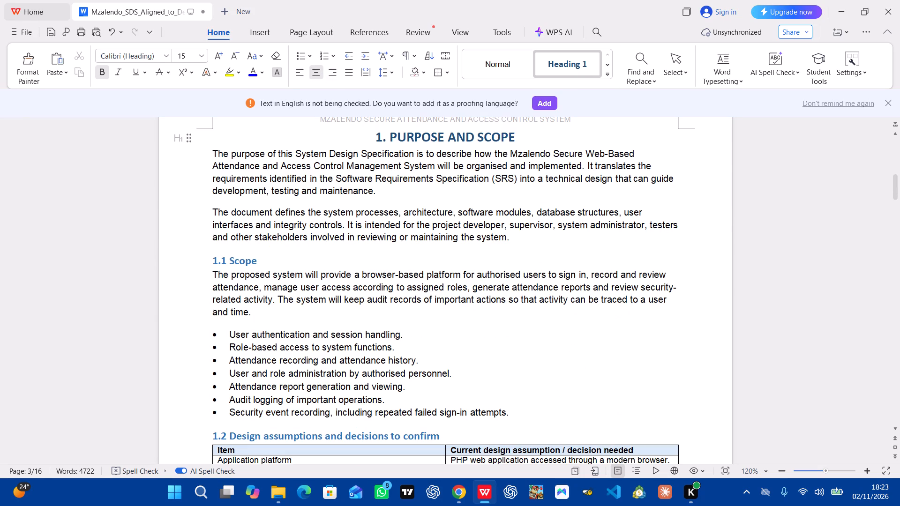
click(253, 261)
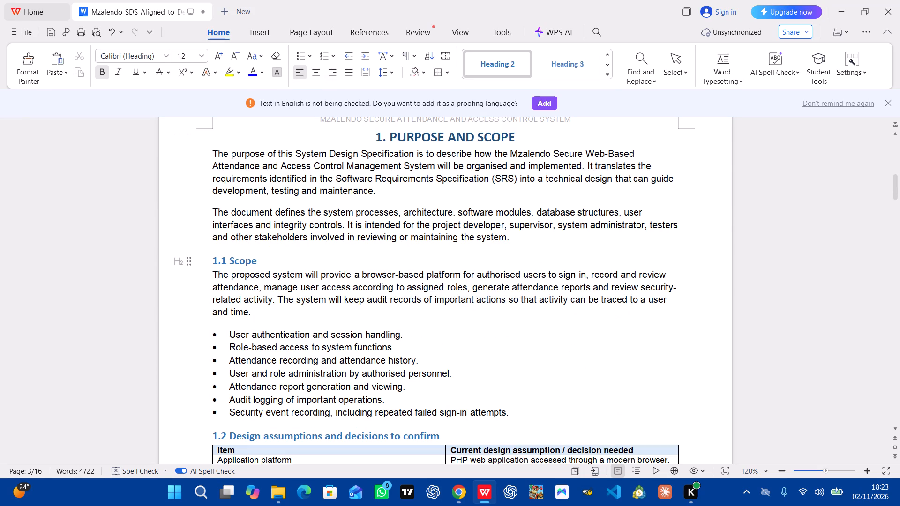
click(315, 74)
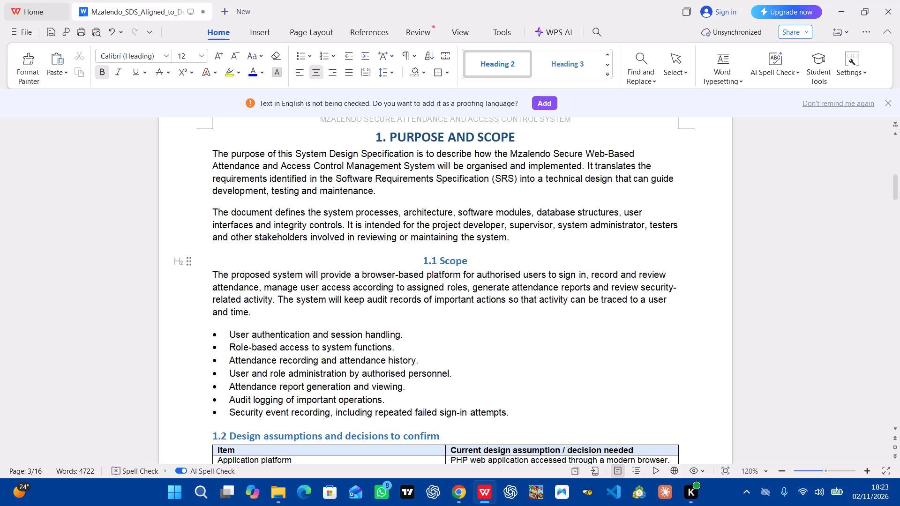
Delete "and Access Control" from the system name in the first paragraph under 1. PURPOSE AND SCOPE.
click(344, 161)
key(BackSpace)
key(BackSpace)
key(BackSpace)
key(BackSpace)
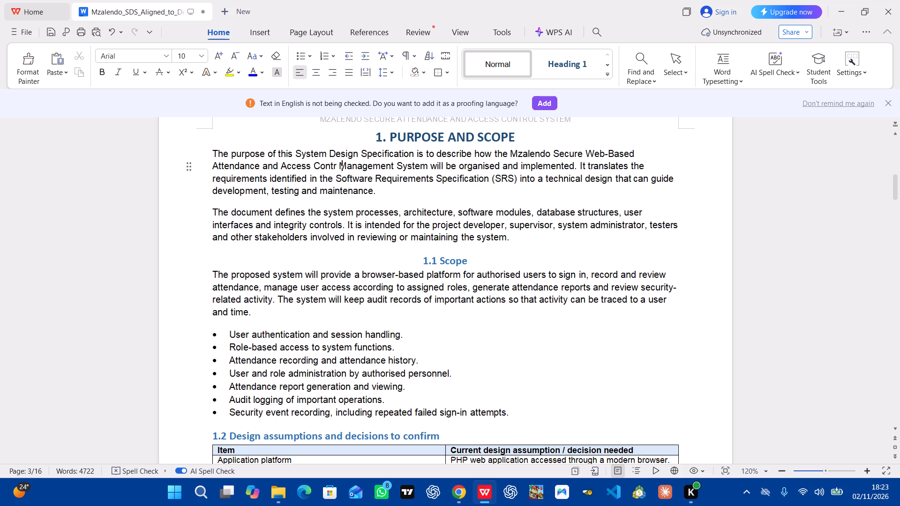
key(BackSpace)
key(BackSpace)
key(BackSpace)
key(BackSpace)
key(BackSpace)
key(BackSpace)
key(BackSpace)
key(BackSpace)
key(BackSpace)
key(BackSpace)
key(BackSpace)
key(BackSpace)
key(BackSpace)
key(BackSpace)
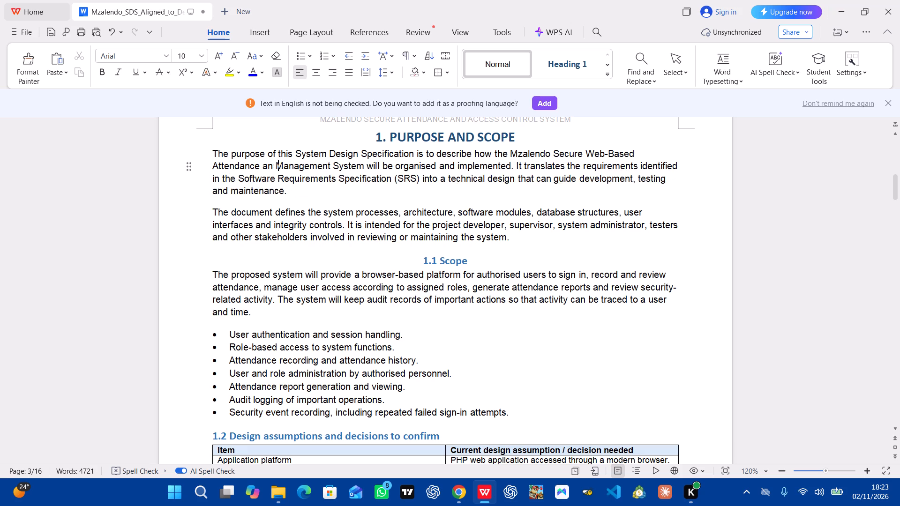
key(BackSpace)
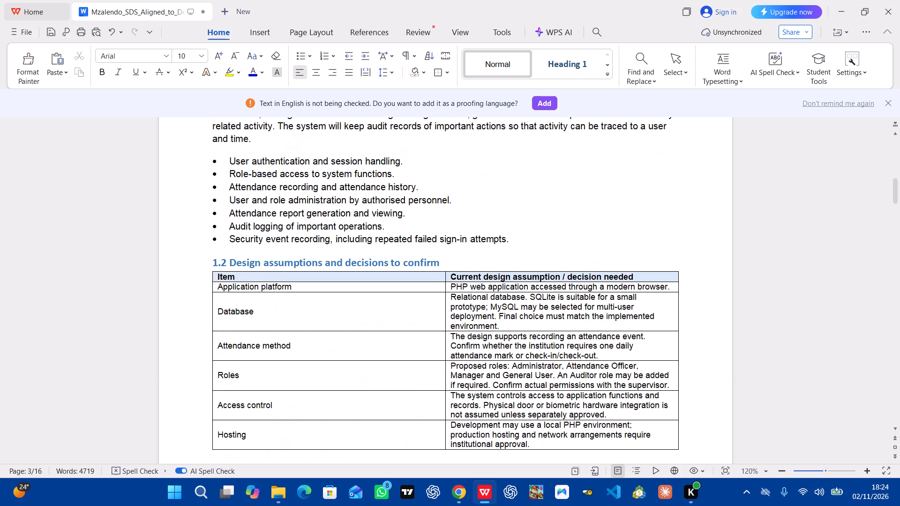
Centre the headings "1.2 Design assumptions and decisions to confirm" and "2. SYSTEM OVERVIEW".
click(307, 267)
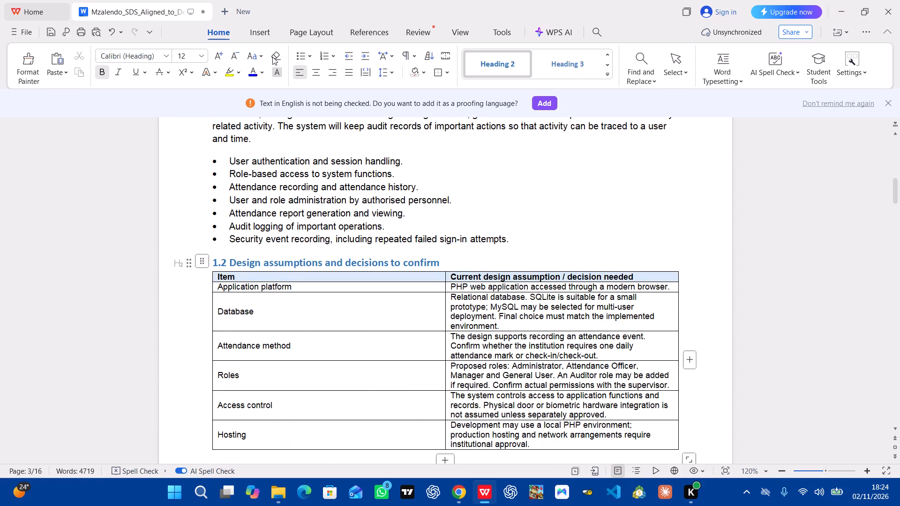
click(315, 74)
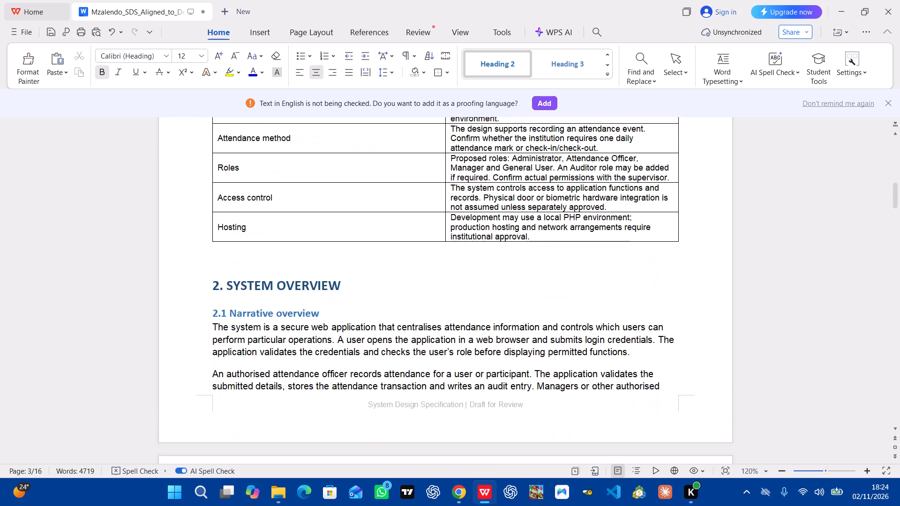
click(308, 281)
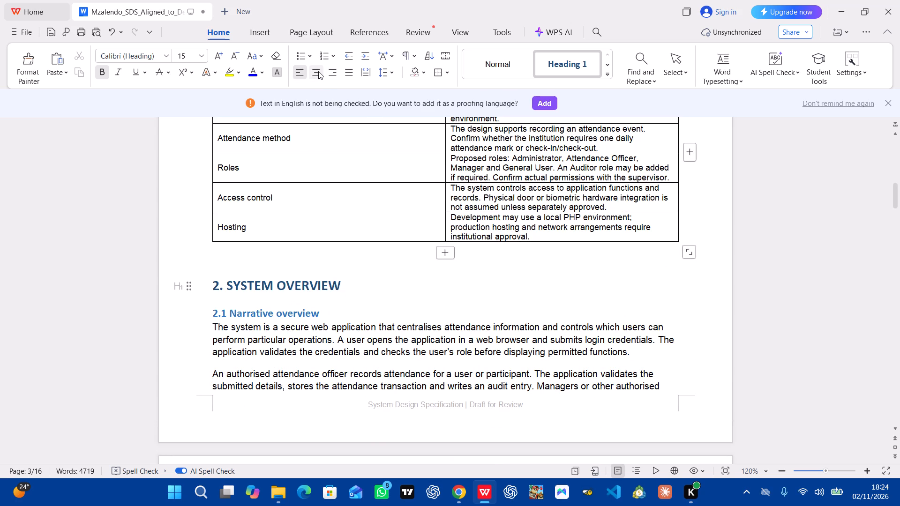
click(318, 71)
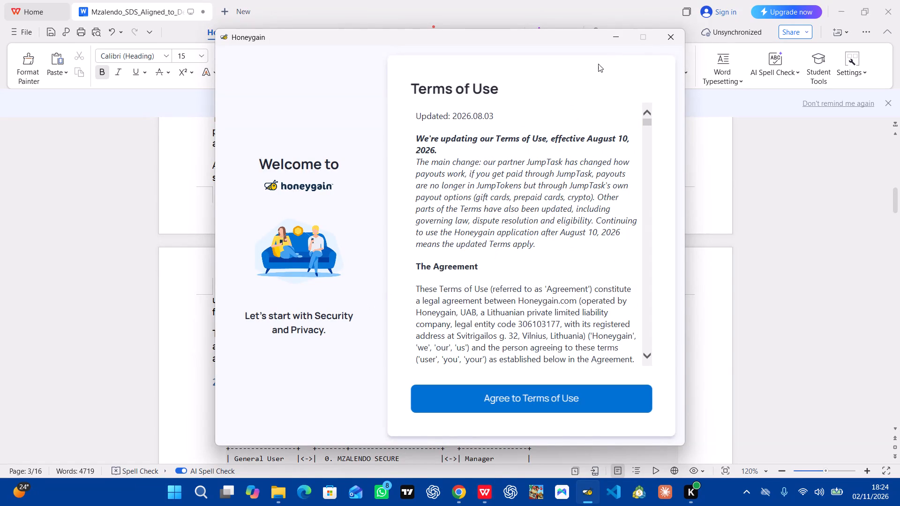
Minimise the Honeygain window covering the document.
click(614, 42)
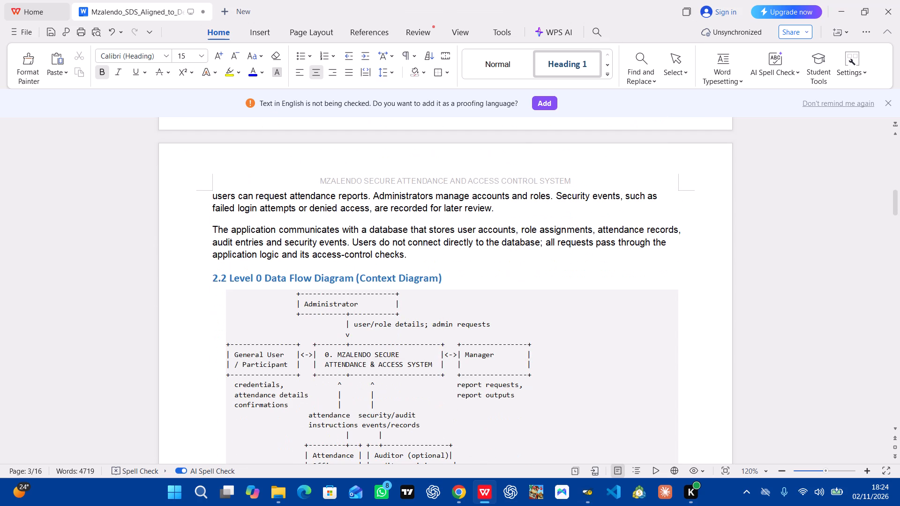
Centre the heading "2.2 Level 0 Data Flow Diagram (Context Diagram)" on page 4.
click(403, 277)
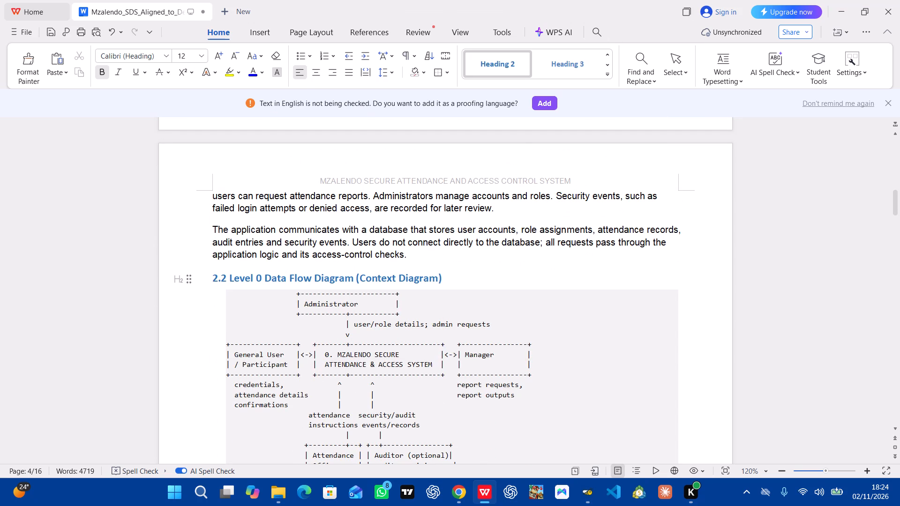
click(313, 73)
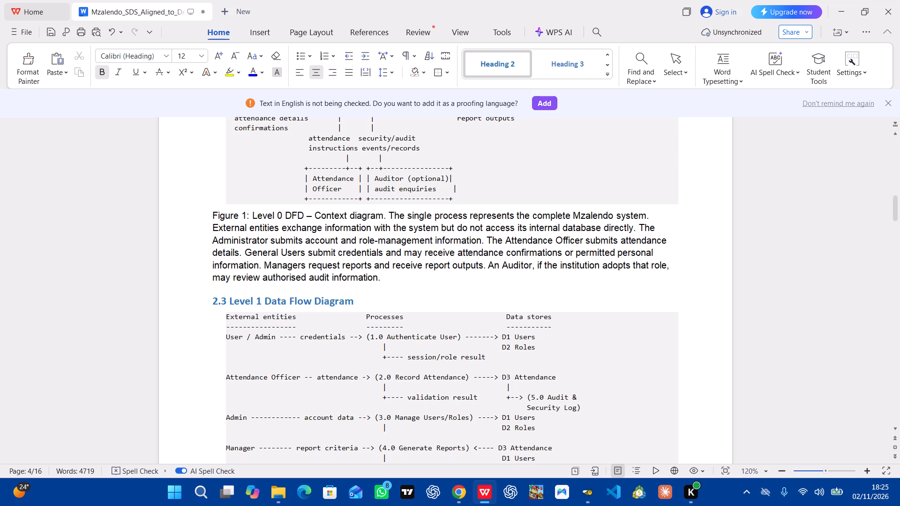
Make the caption text "Figure 1: Level 0 DFD – Context diagram." bold below the context diagram.
drag(386, 216, 254, 223)
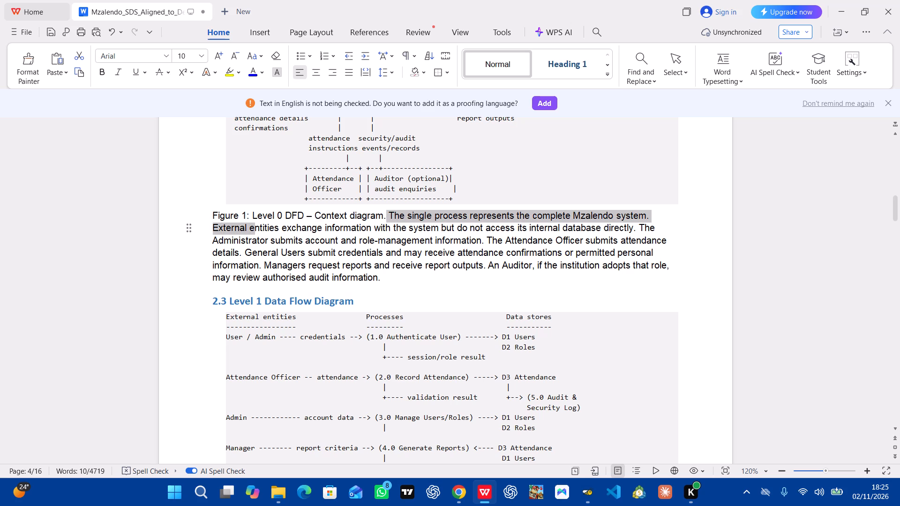
drag(254, 223, 211, 211)
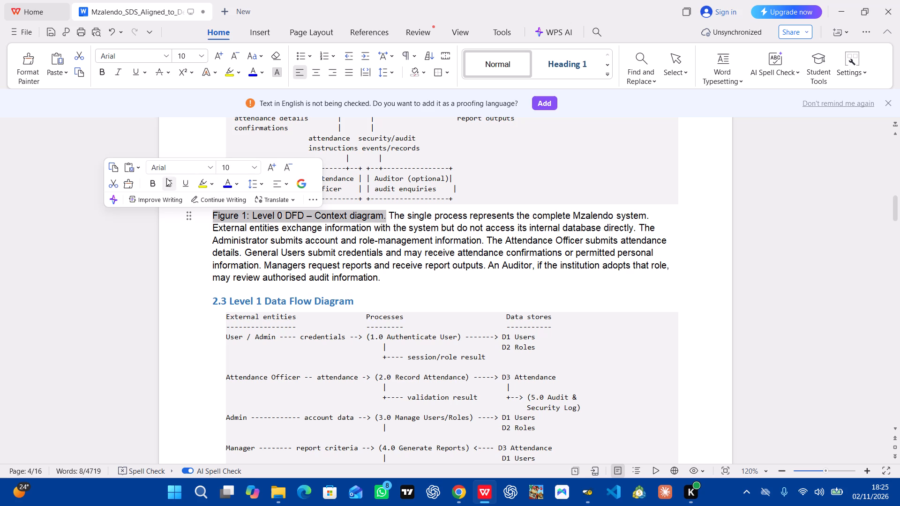
click(154, 181)
click(294, 286)
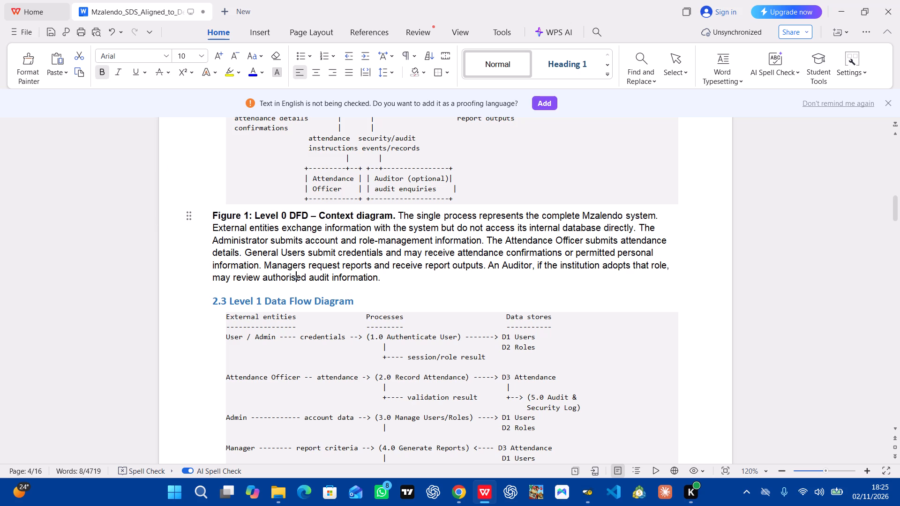
Centre the heading "2.3 Level 1 Data Flow Diagram".
click(328, 301)
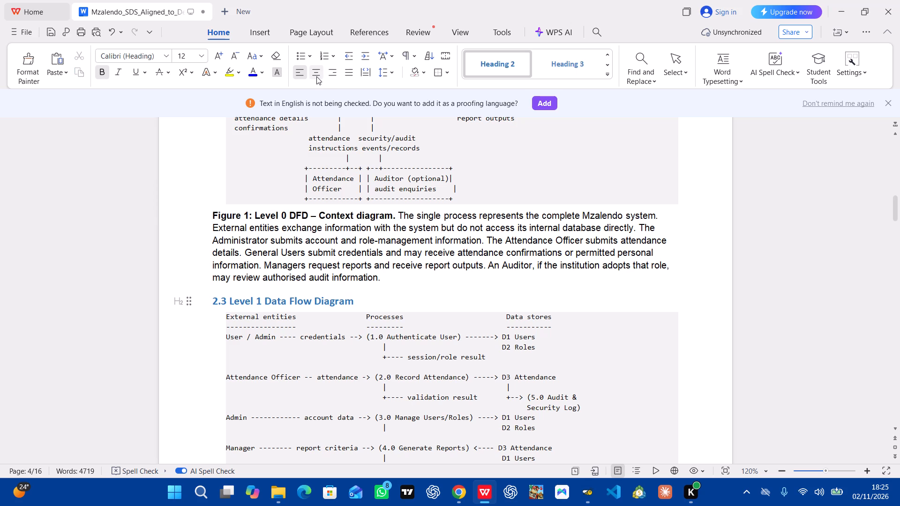
click(316, 76)
Save the document.
click(52, 30)
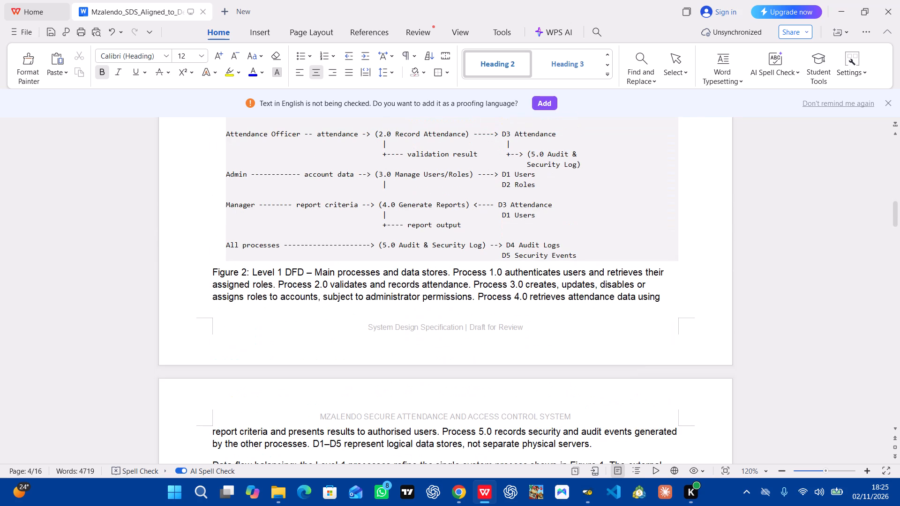
Make the caption text "Figure 2: Level 1 DFD" bold below the Level 1 diagram.
drag(304, 269, 227, 258)
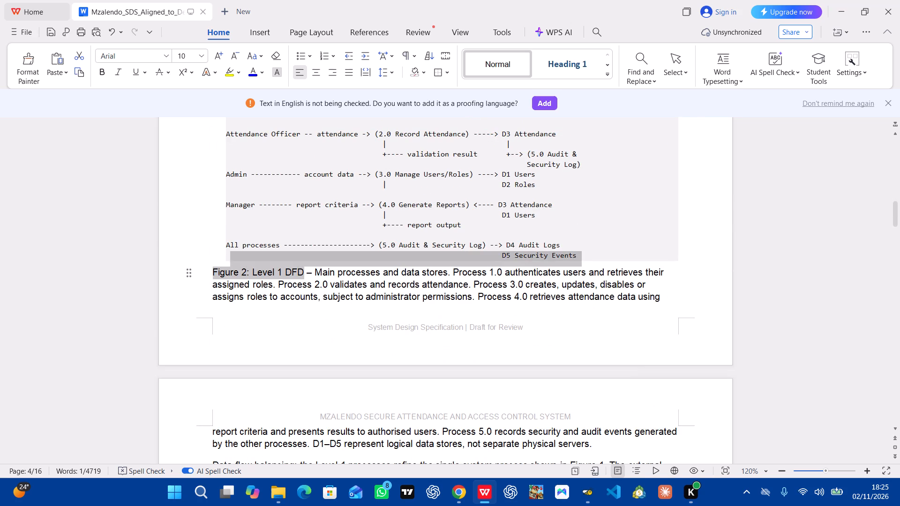
drag(227, 258, 207, 268)
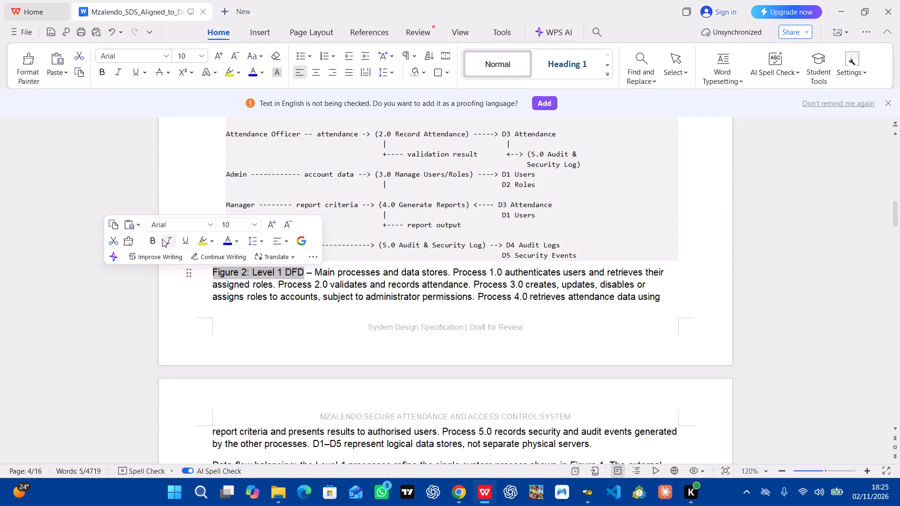
click(155, 240)
click(314, 344)
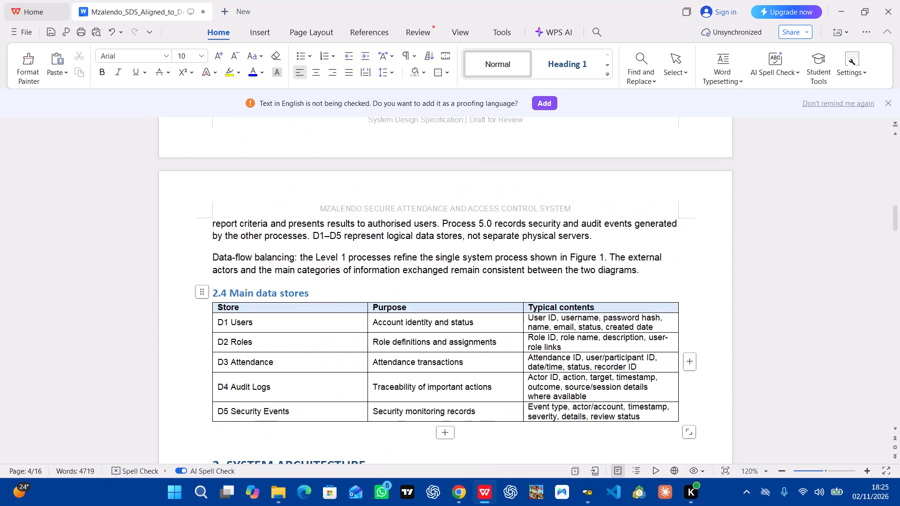
Centre the heading "2.4 Main data stores" on page 5.
click(266, 295)
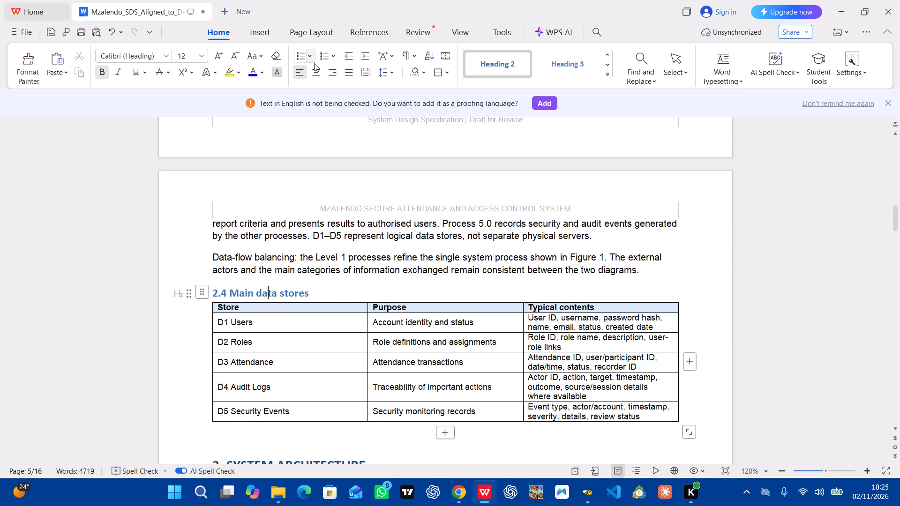
click(314, 70)
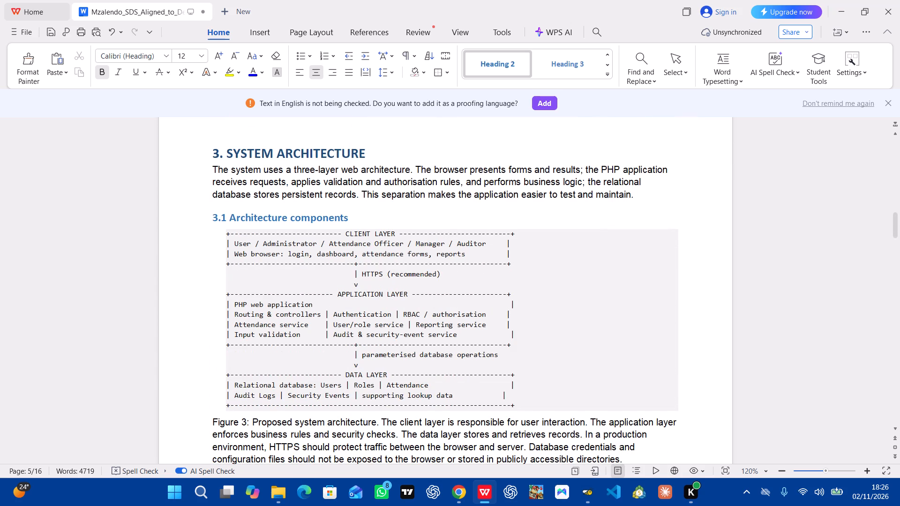
Make the caption text "Figure 3: Proposed system architecture." bold below the architecture diagram.
drag(381, 422, 210, 420)
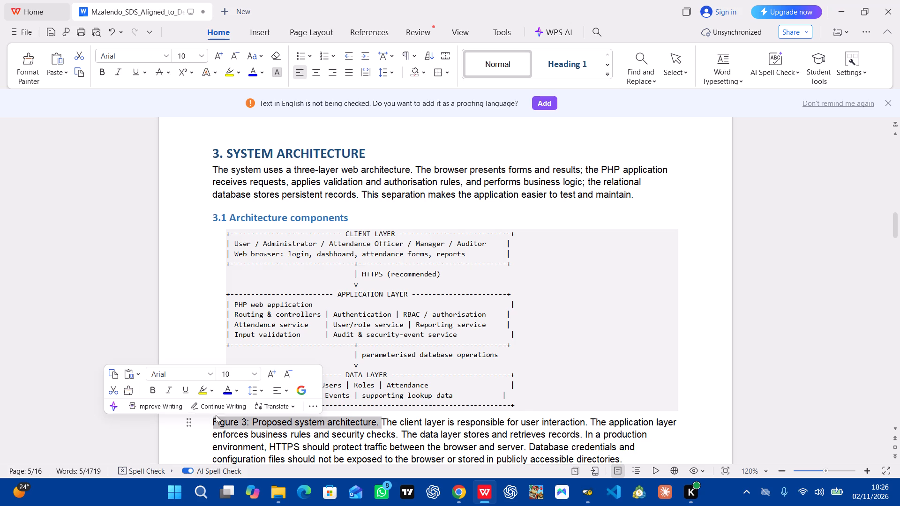
click(151, 390)
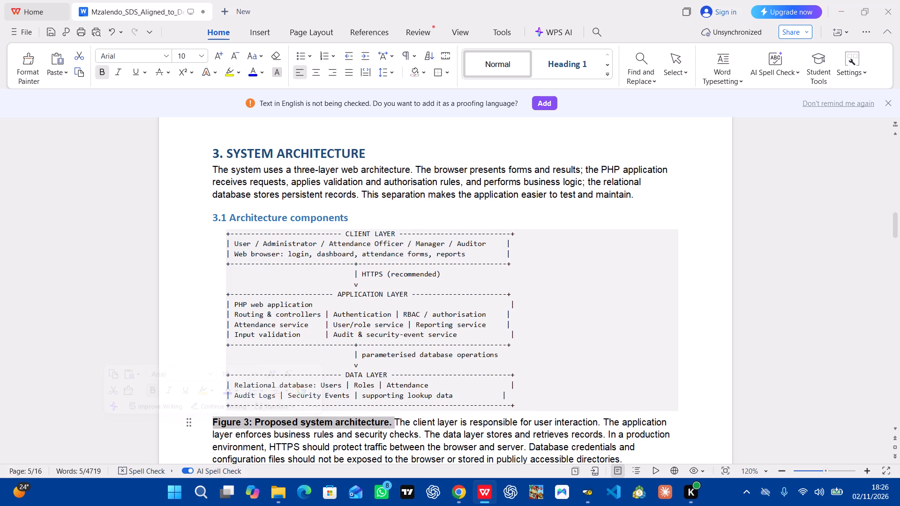
click(381, 406)
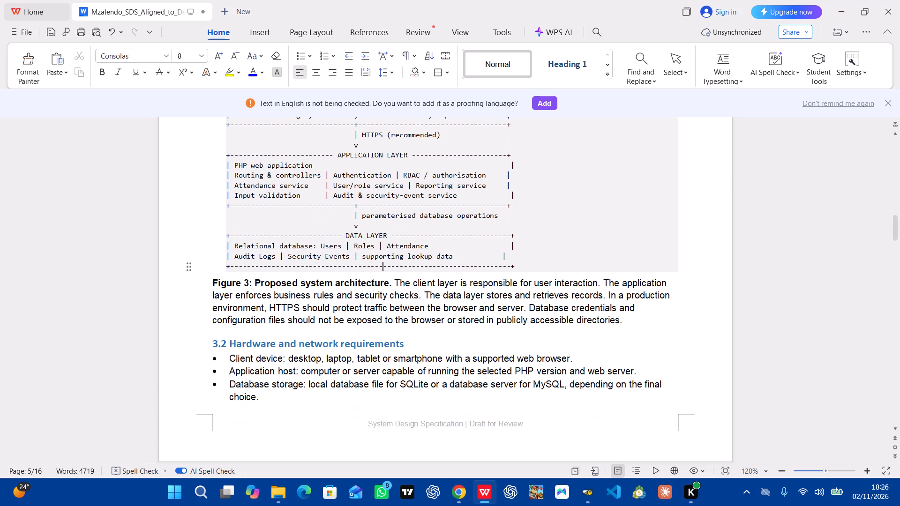
Centre the headings "3.2 Hardware and network requirements" and "3.3 Deployment architecture".
click(387, 341)
click(315, 67)
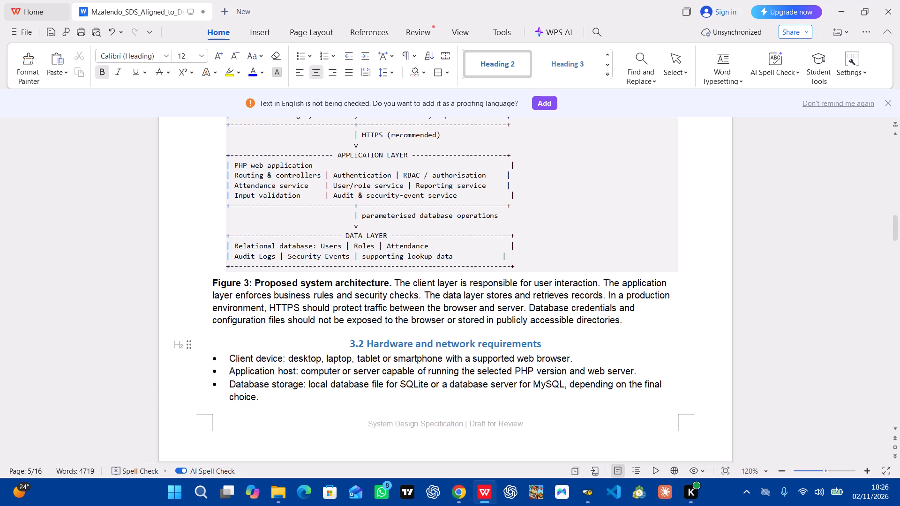
click(331, 285)
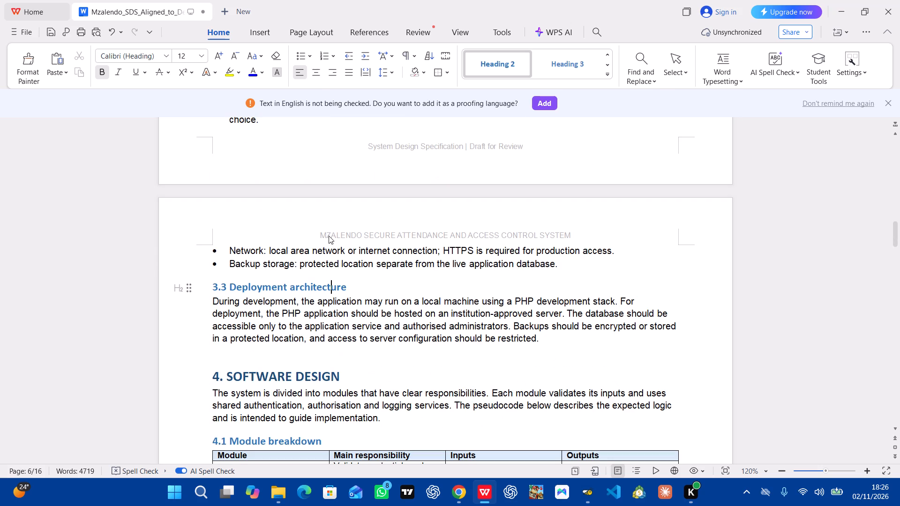
click(315, 76)
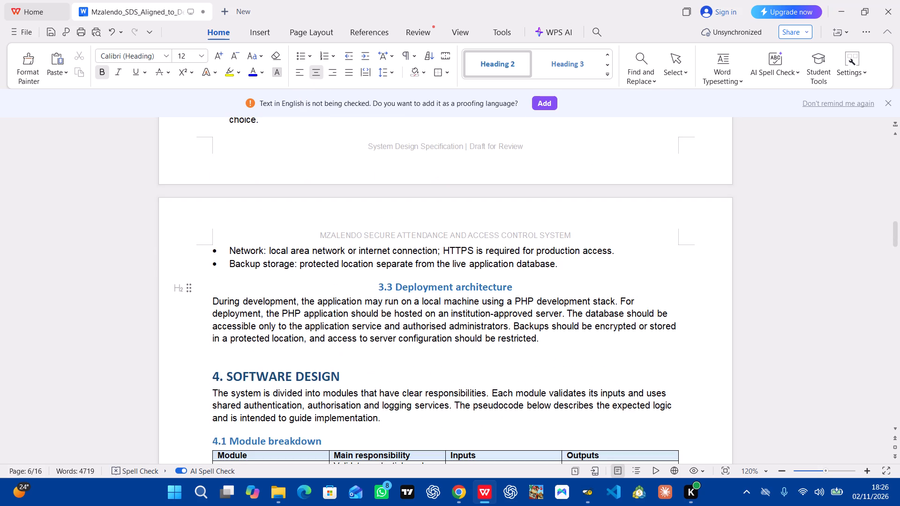
Centre the headings "4. SOFTWARE DESIGN" and "4.2 Pseudocode for each Level 1 process".
click(295, 372)
click(316, 78)
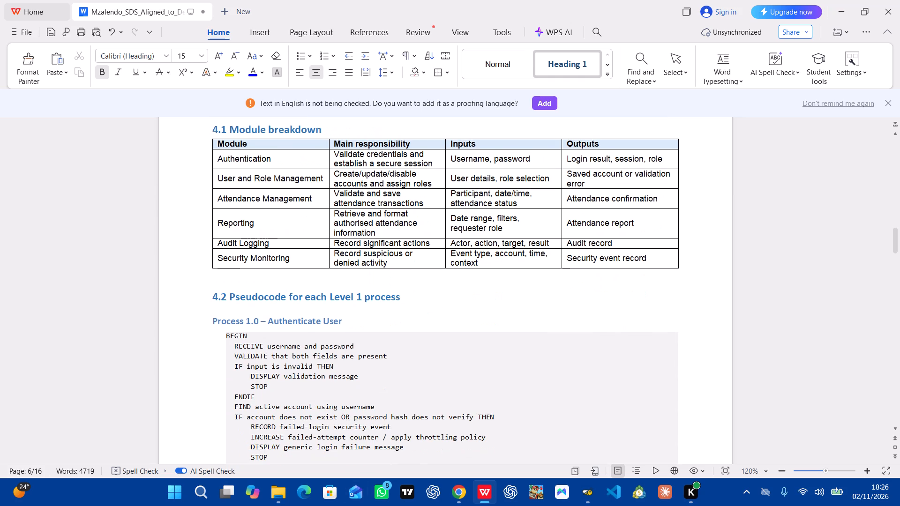
click(329, 299)
click(313, 77)
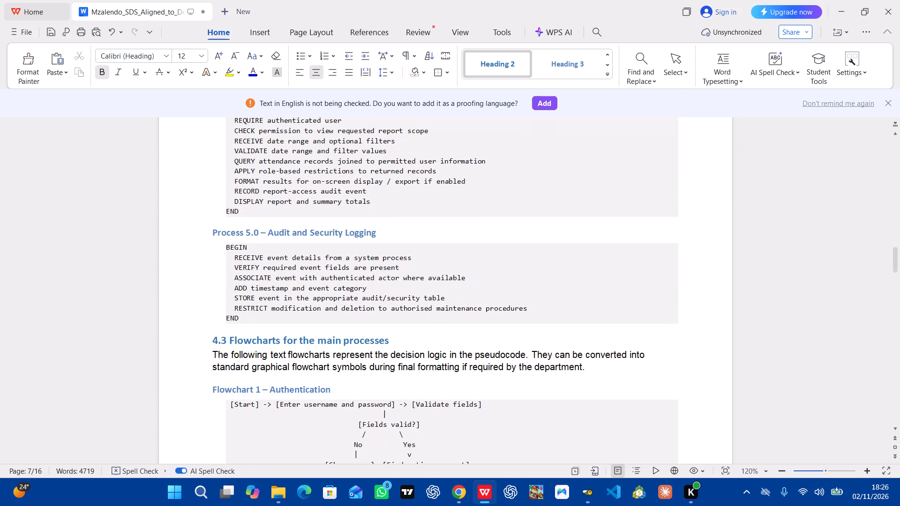
Save the document.
click(54, 33)
Centre the heading "4.3 Flowcharts for the main processes".
click(290, 342)
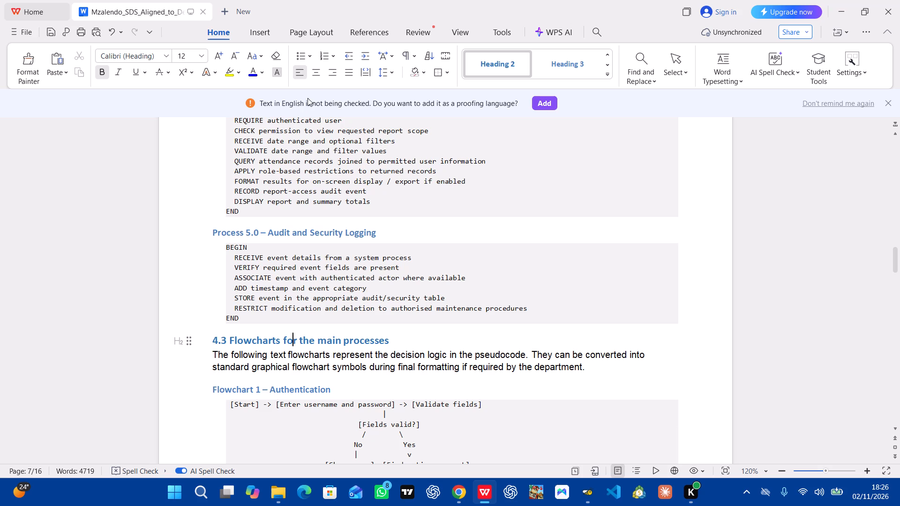
click(319, 68)
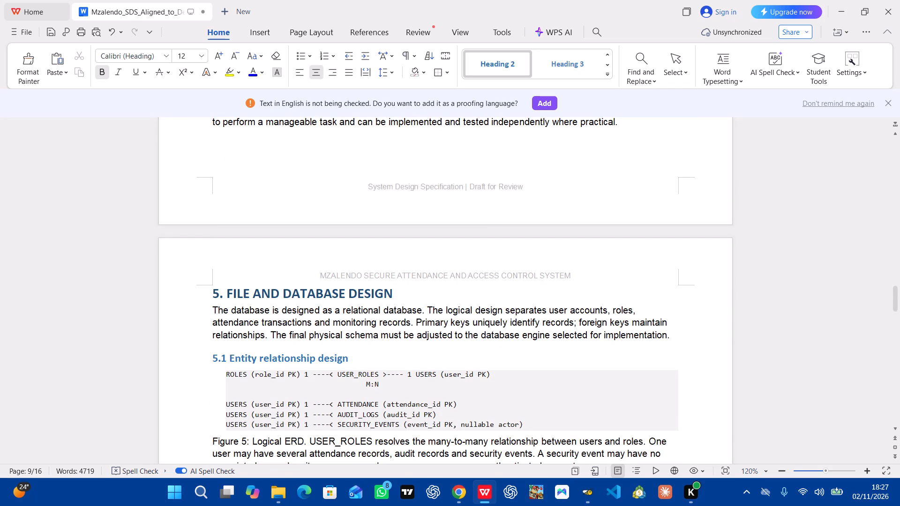
Centre the headings "5. FILE AND DATABASE DESIGN" and "5.1 Entity relationship design".
click(273, 294)
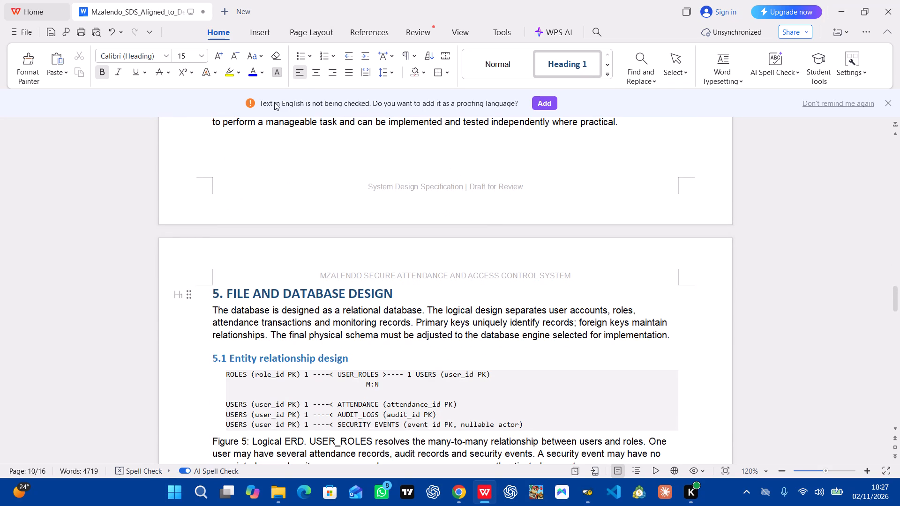
click(317, 71)
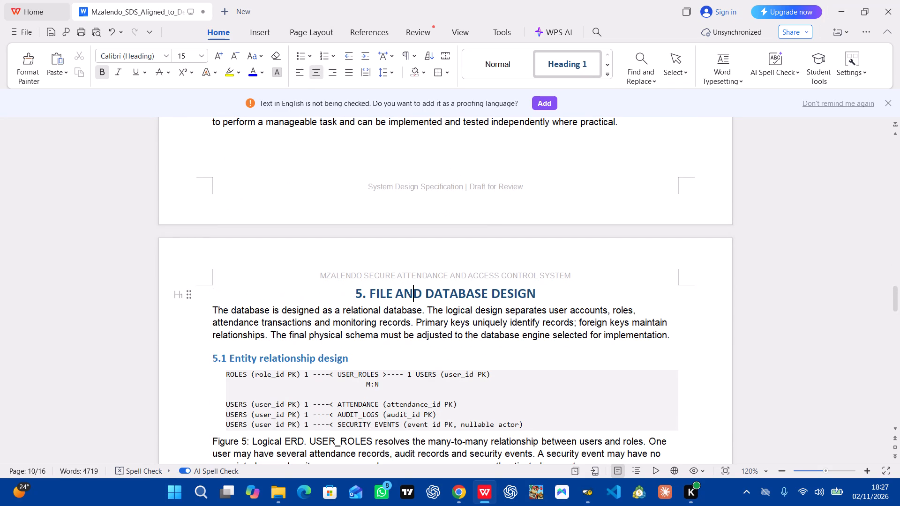
click(308, 357)
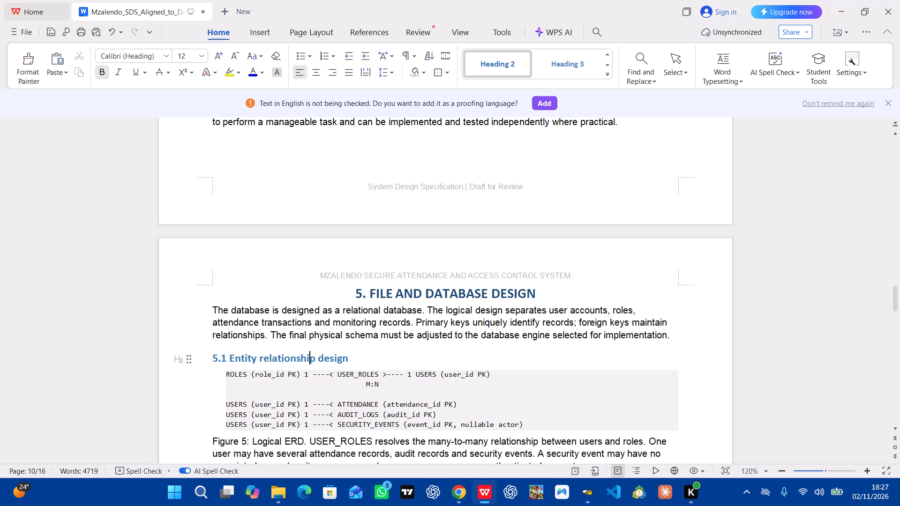
click(319, 71)
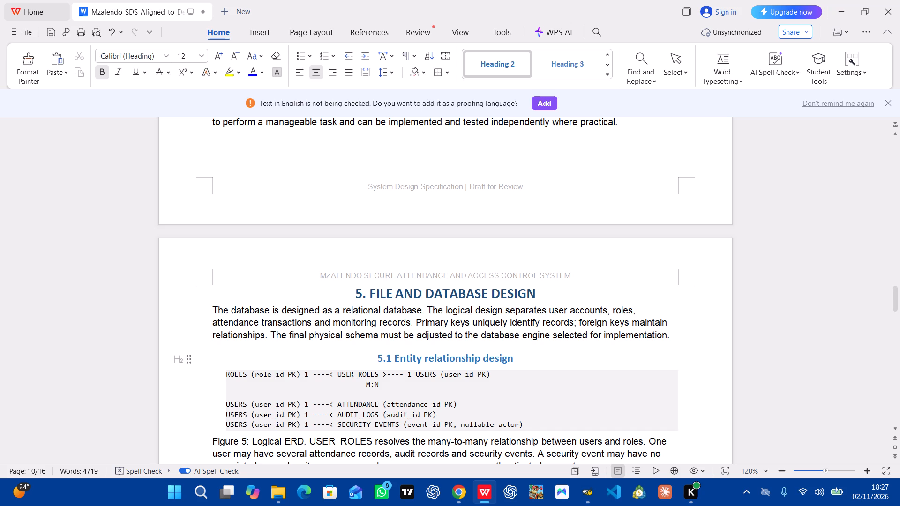
Bold the opening words "Figure 5: Logical ERD. USER_ROLES" of the caption below the entity relationship listing.
drag(373, 438, 203, 442)
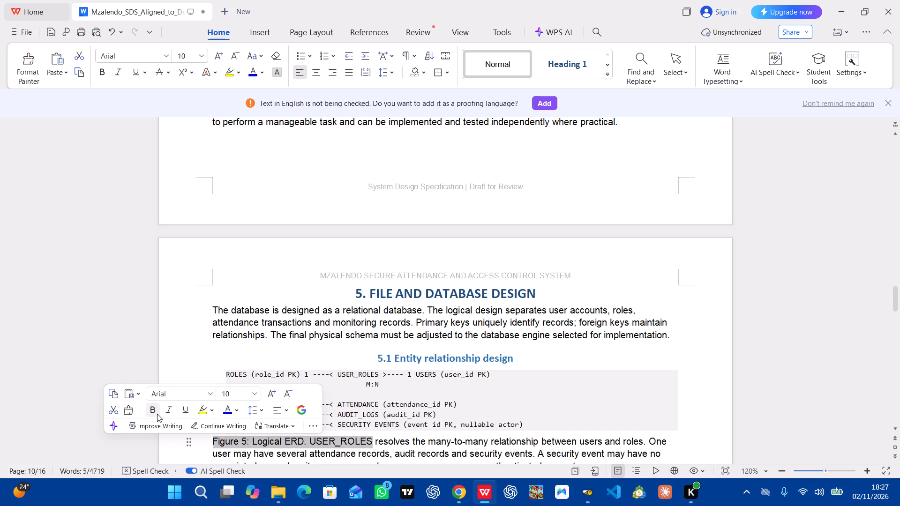
click(157, 414)
click(430, 324)
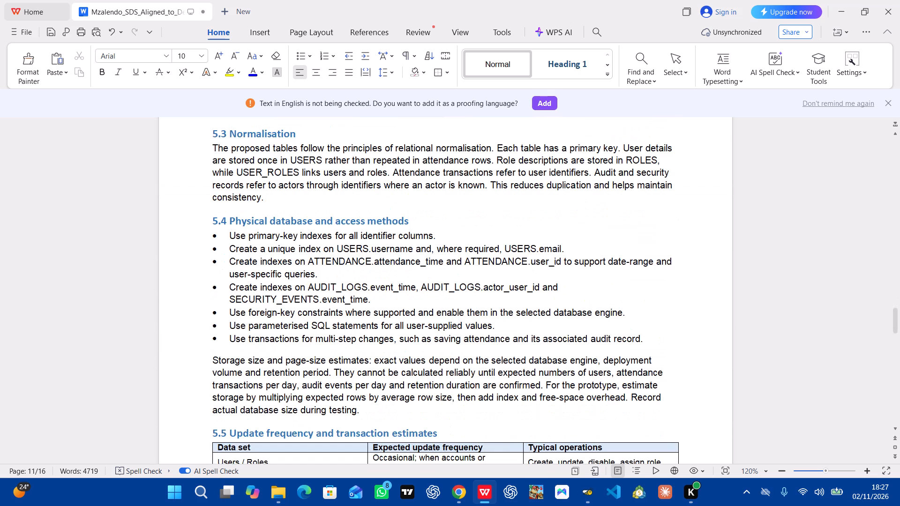
Centre the headings "5.3 Normalisation", "5.4 Physical database and access methods", "5.5 Update frequency and transaction estimates" and "5.7 File organisation and backup".
click(262, 134)
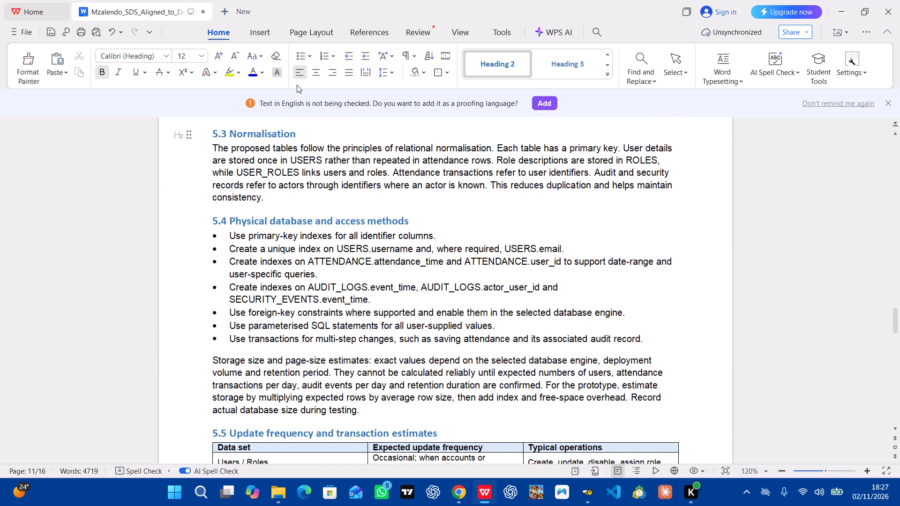
click(314, 73)
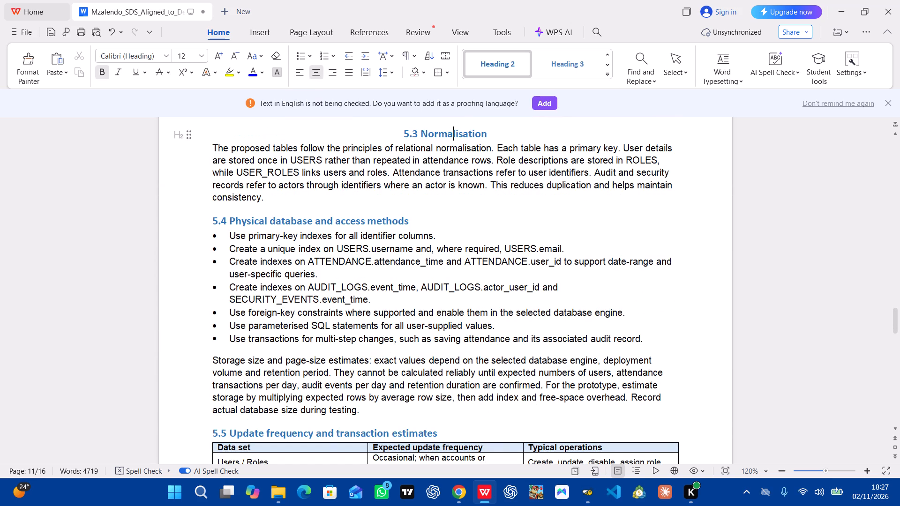
click(313, 217)
click(314, 72)
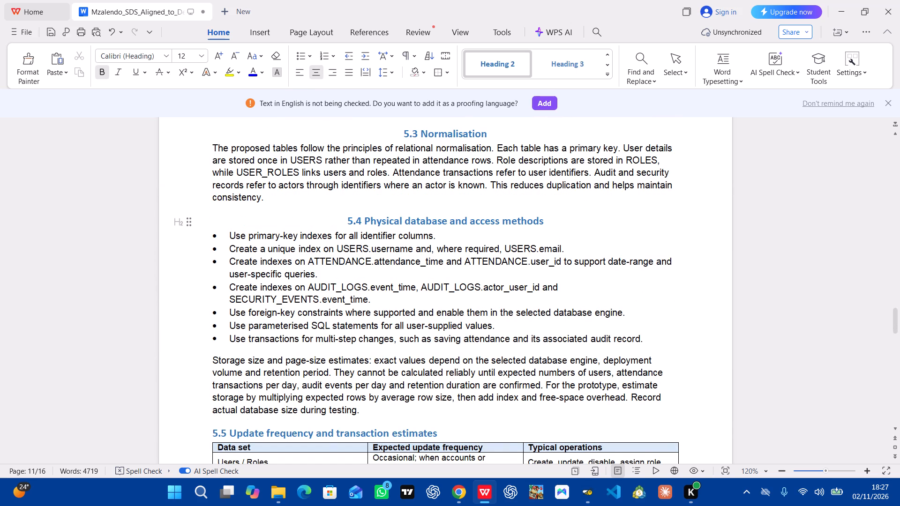
click(296, 434)
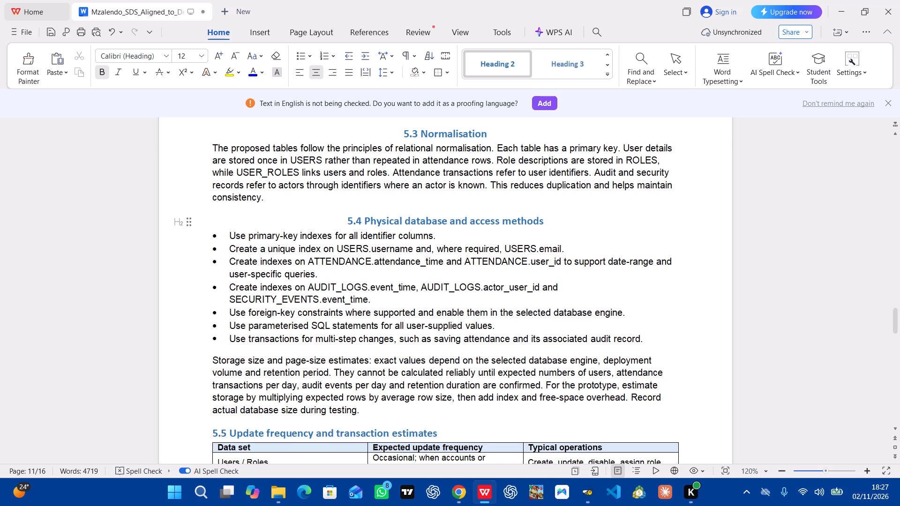
click(314, 72)
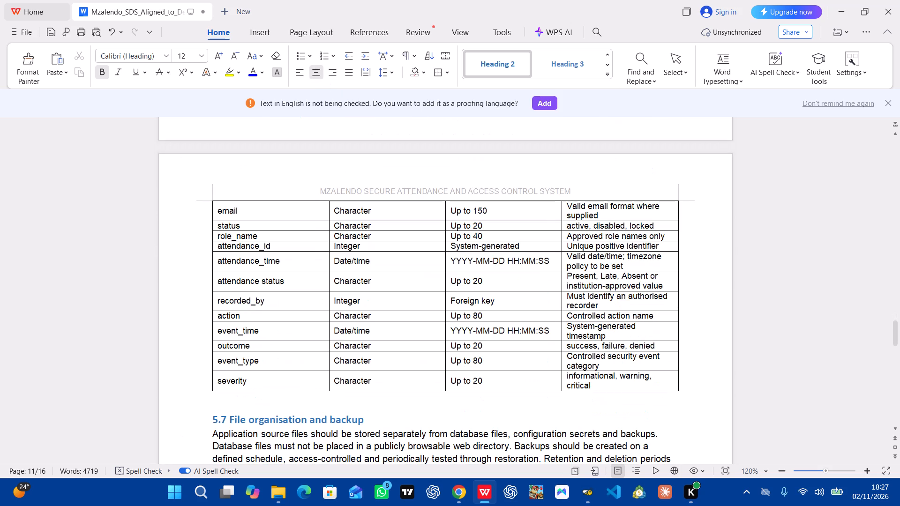
click(302, 421)
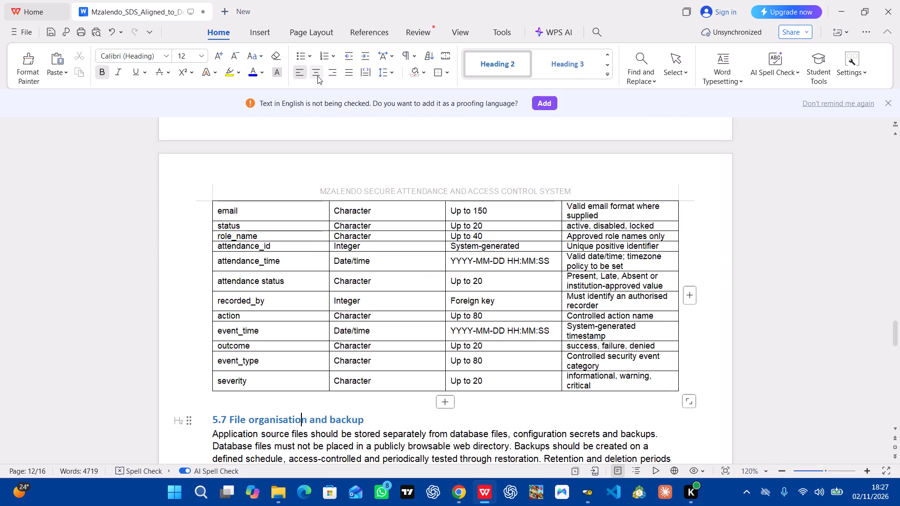
click(317, 75)
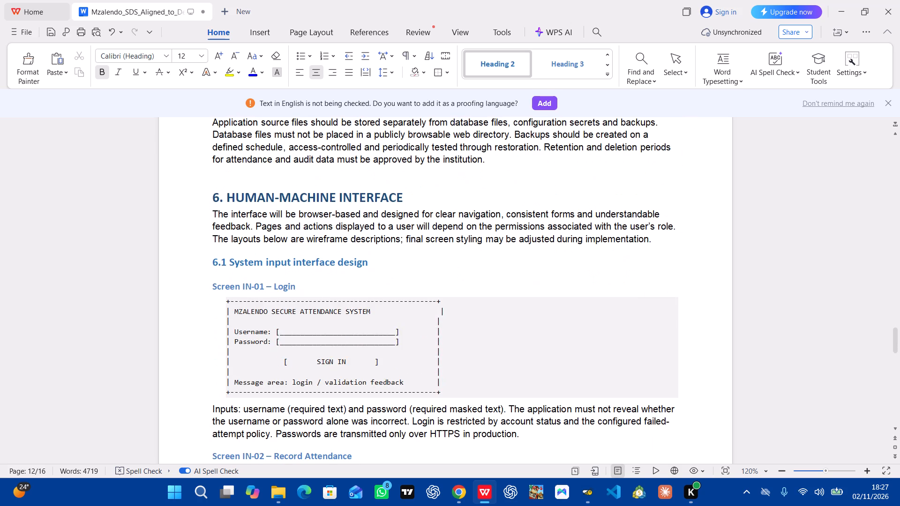
Centre the headings "6. HUMAN-MACHINE INTERFACE", "6.1 System input interface design" and "6.2 System output design".
click(313, 192)
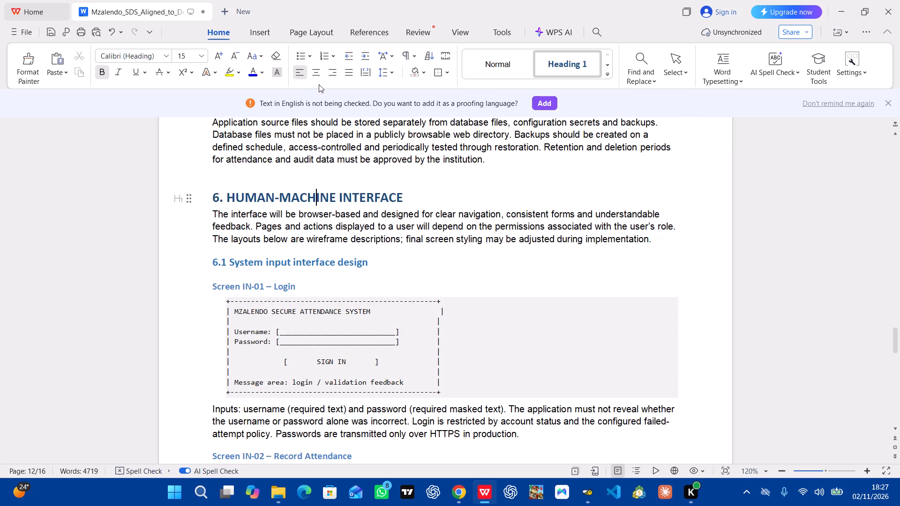
click(319, 76)
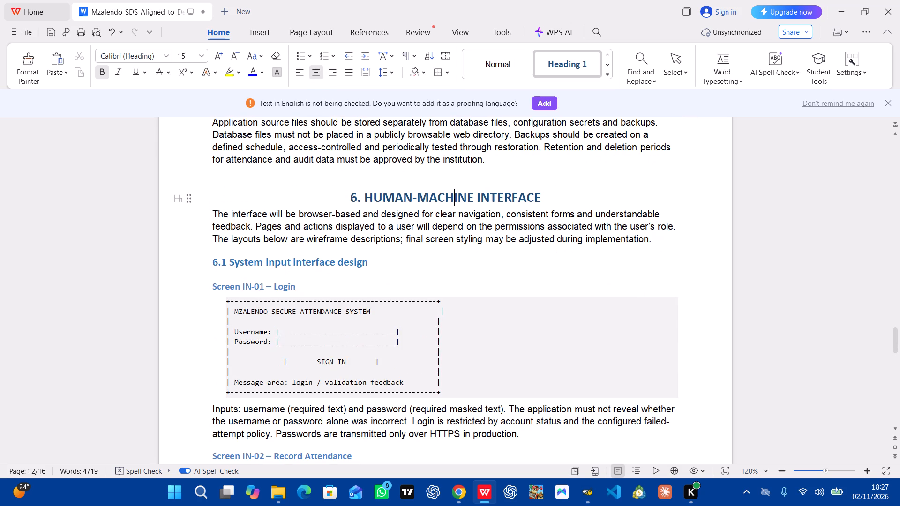
click(276, 265)
click(321, 74)
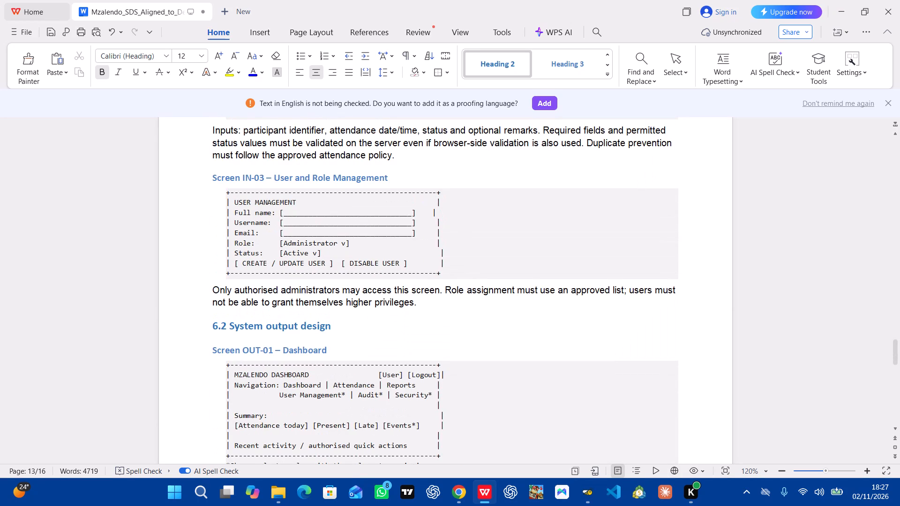
click(260, 321)
click(318, 70)
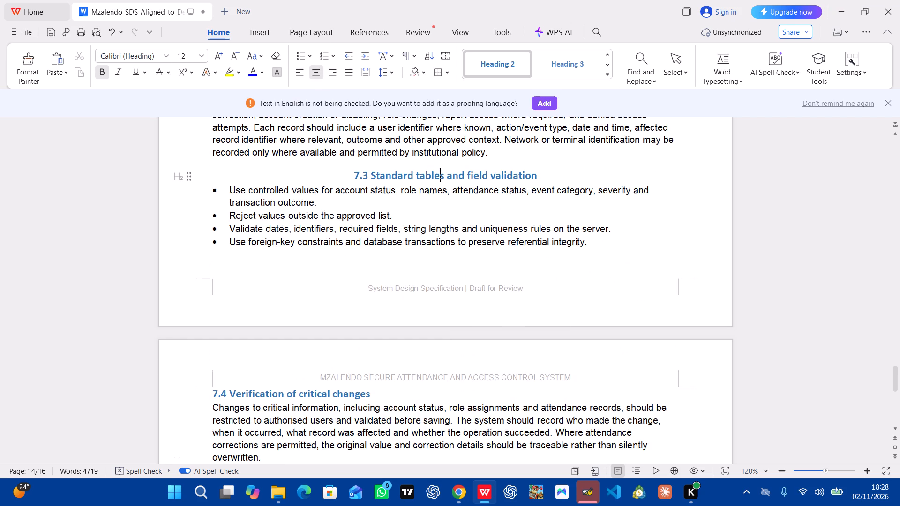
Centre the headings "7.4 Verification of critical changes", "7.5 Monitoring, retention and incident response" and "7.6 Security control mapping".
click(288, 395)
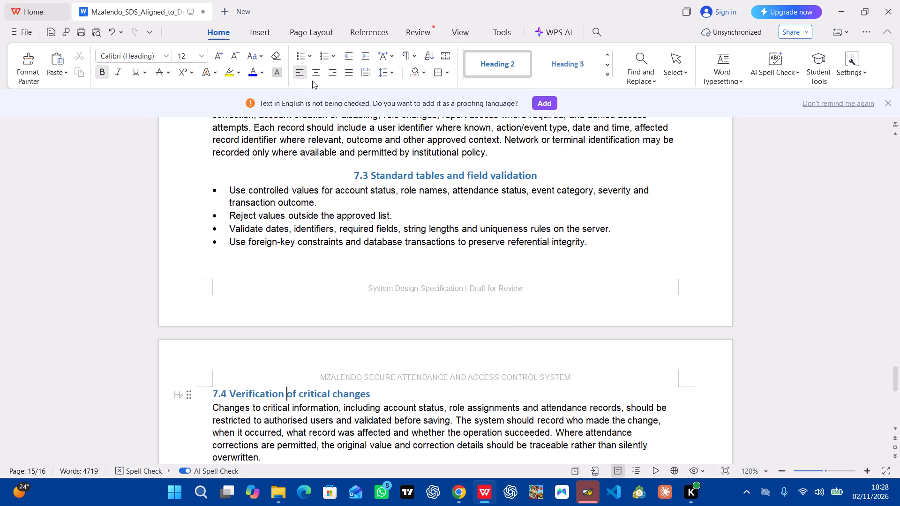
click(315, 76)
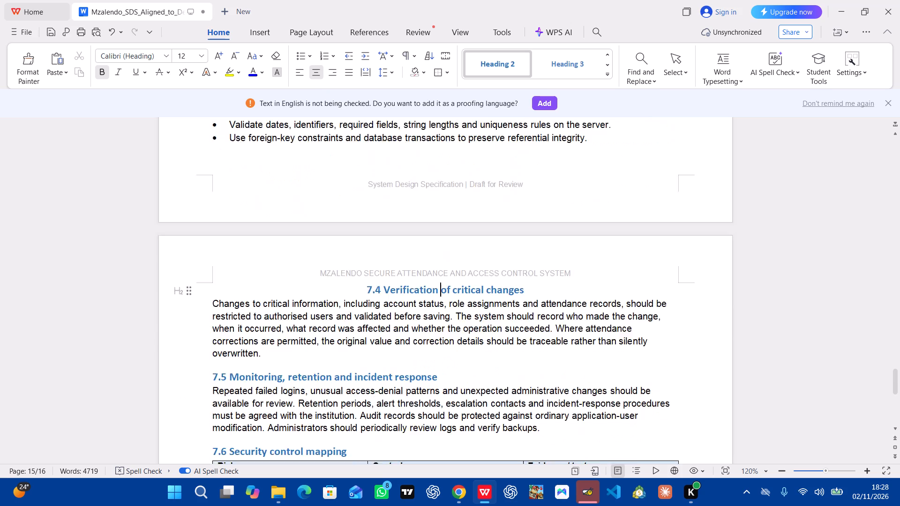
click(369, 343)
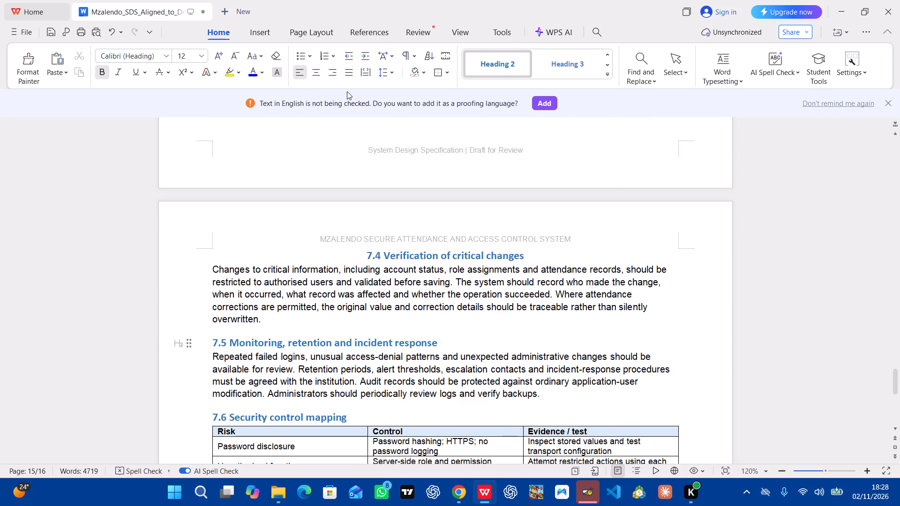
click(319, 74)
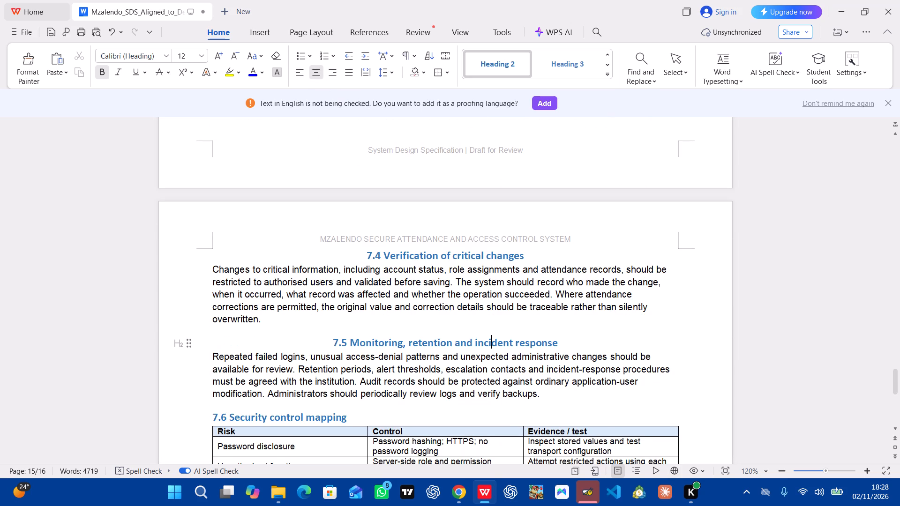
click(282, 419)
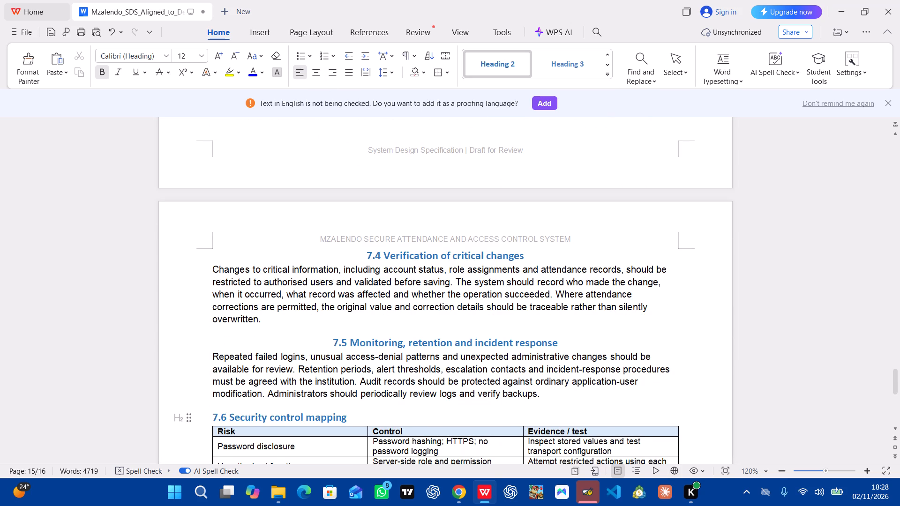
click(314, 71)
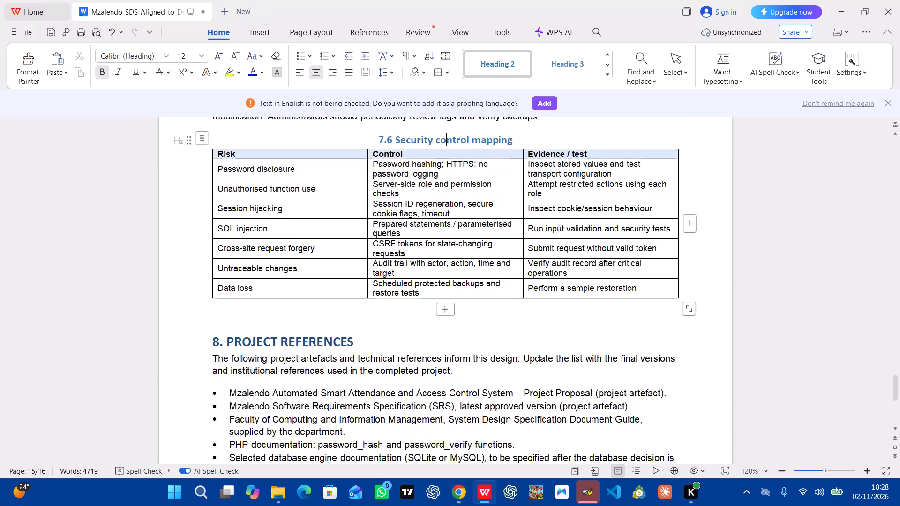
Centre the headings "8. PROJECT REFERENCES", "9. GLOSSARY" and "APPENDIX A – ITEMS TO CONFIRM BEFORE FINAL SUBMISSION".
click(295, 344)
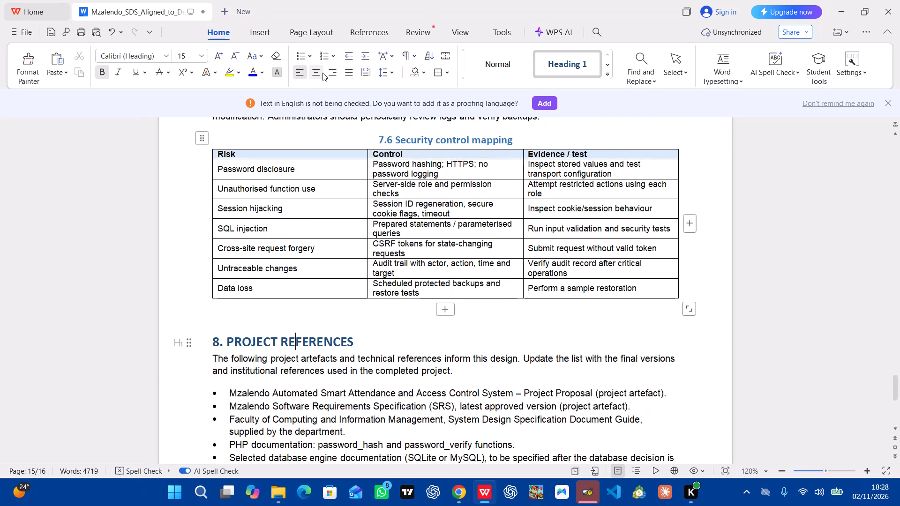
click(322, 73)
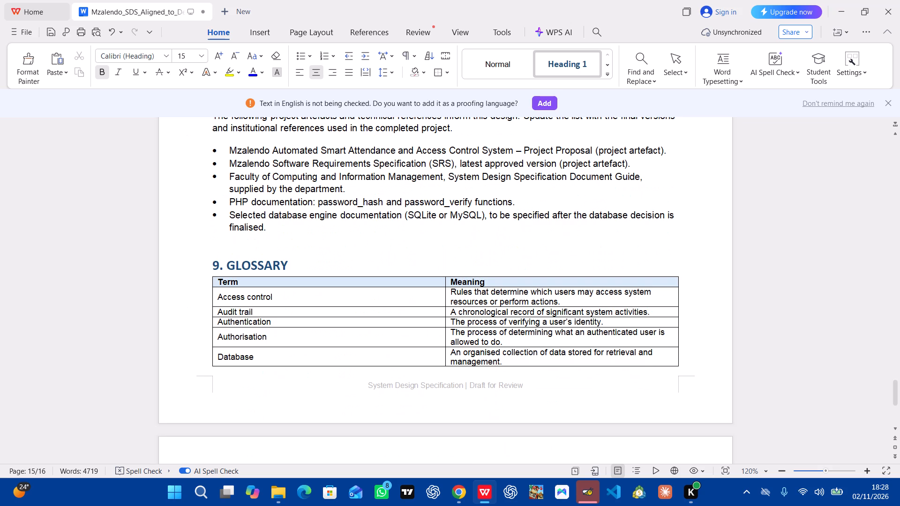
click(254, 265)
click(318, 70)
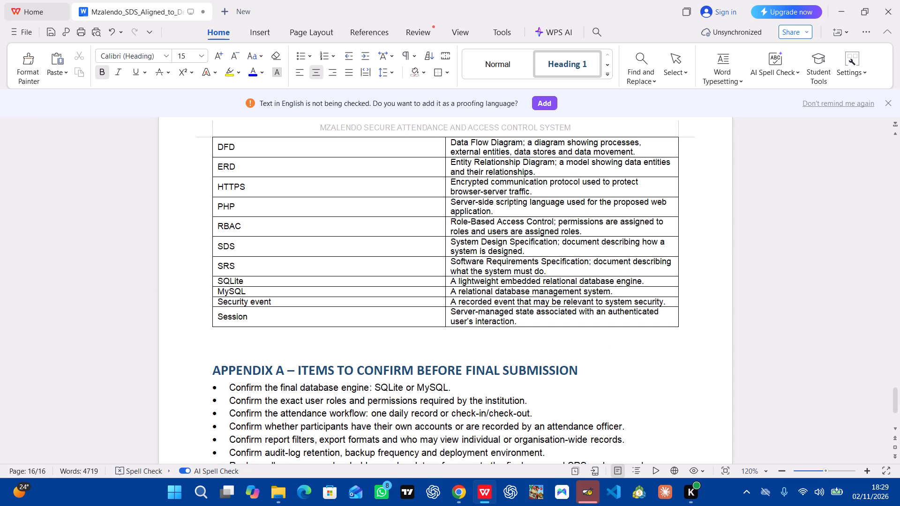
click(272, 370)
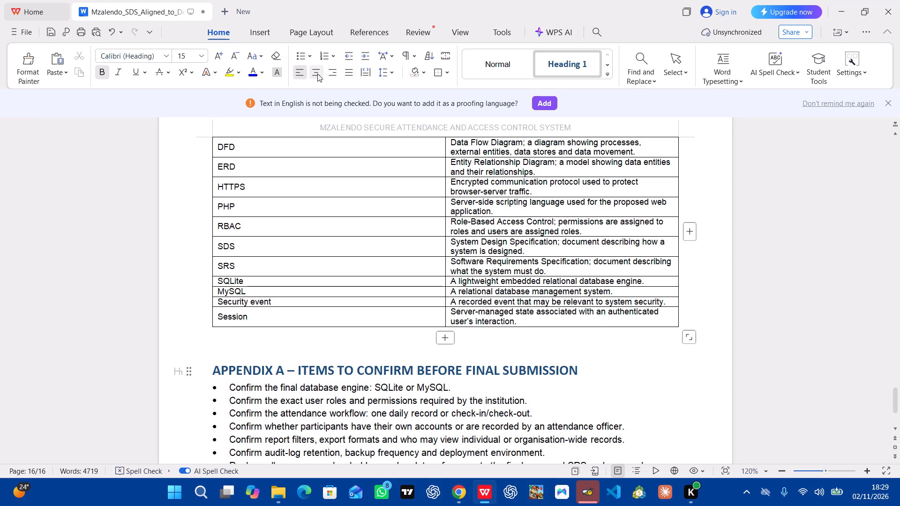
click(317, 74)
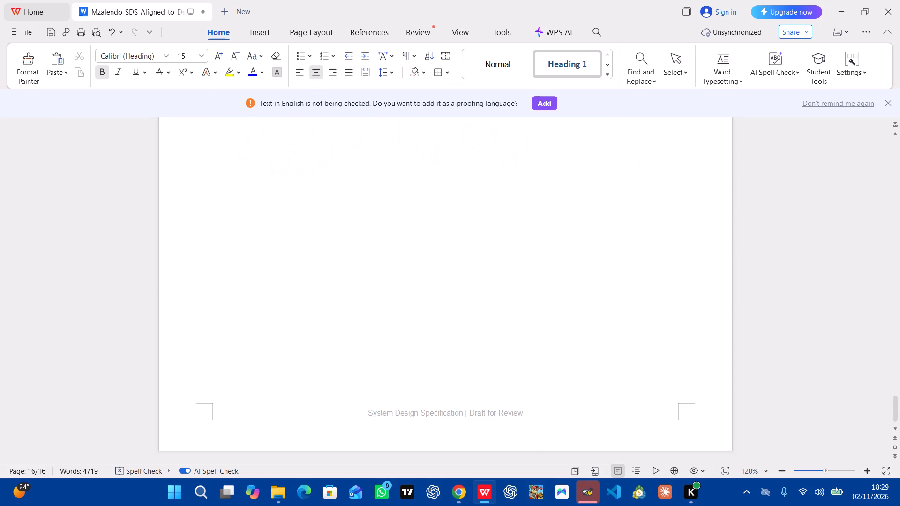
Delete the page footer text "System Design Specification | Draft for Review".
double_click(405, 415)
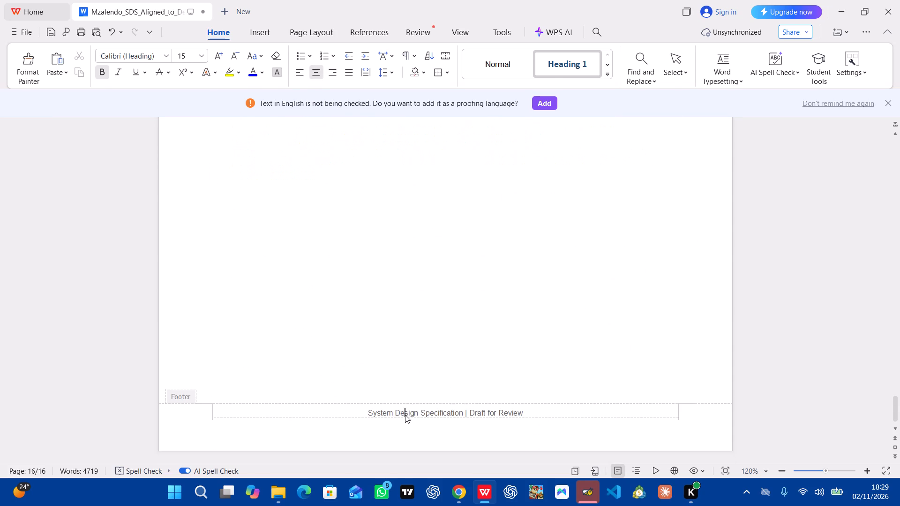
click(532, 412)
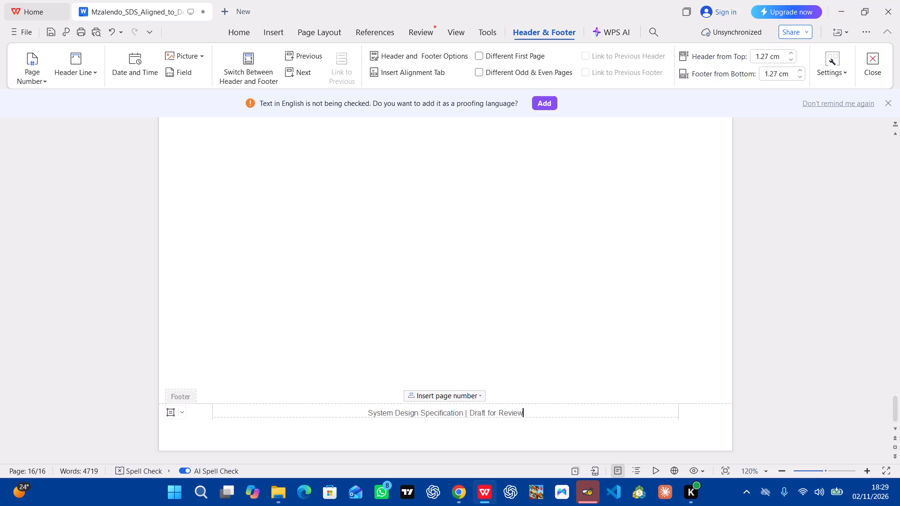
key(BackSpace)
key(BackSpace)
key(BackSpace)
key(BackSpace)
key(BackSpace)
key(BackSpace)
key(BackSpace)
key(BackSpace)
key(BackSpace)
key(BackSpace)
key(BackSpace)
key(BackSpace)
key(BackSpace)
key(BackSpace)
key(BackSpace)
key(BackSpace)
key(BackSpace)
key(BackSpace)
key(BackSpace)
key(BackSpace)
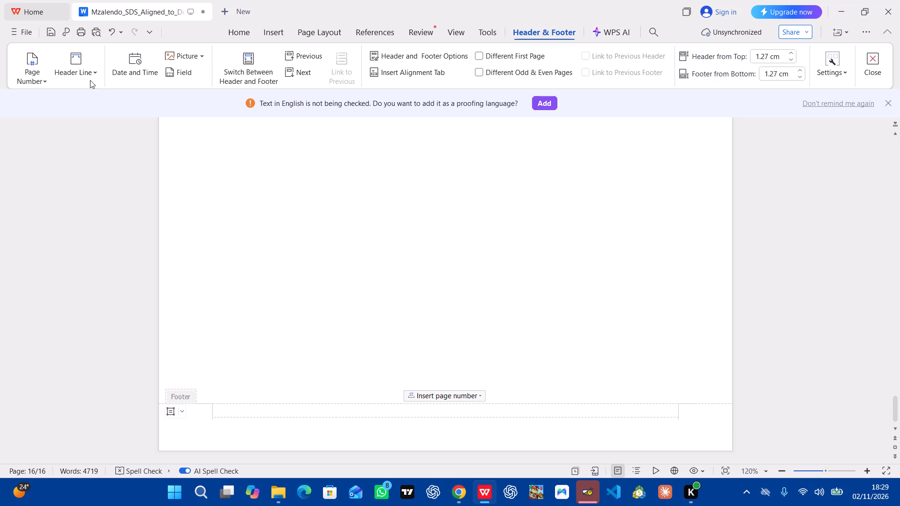
Save the document.
click(54, 28)
Add the centred page footer text "Mzalendo smart attendance system".
click(254, 43)
click(247, 36)
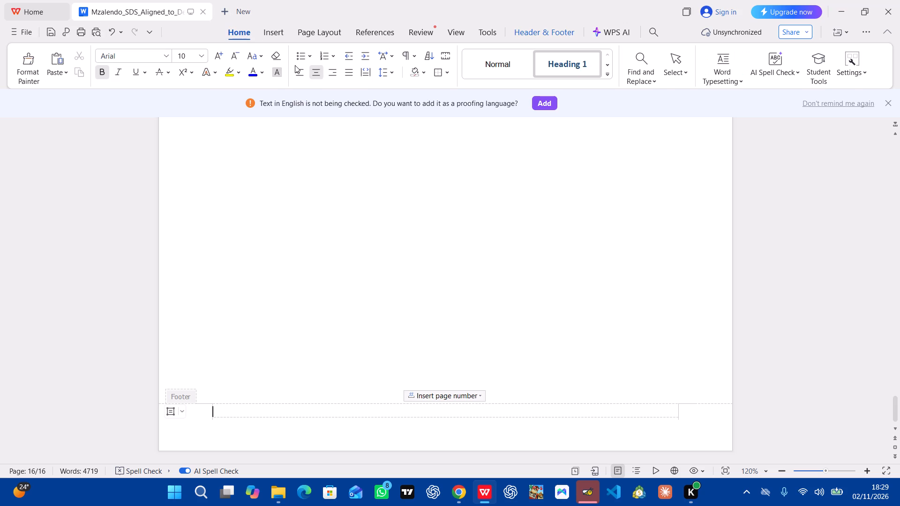
click(316, 74)
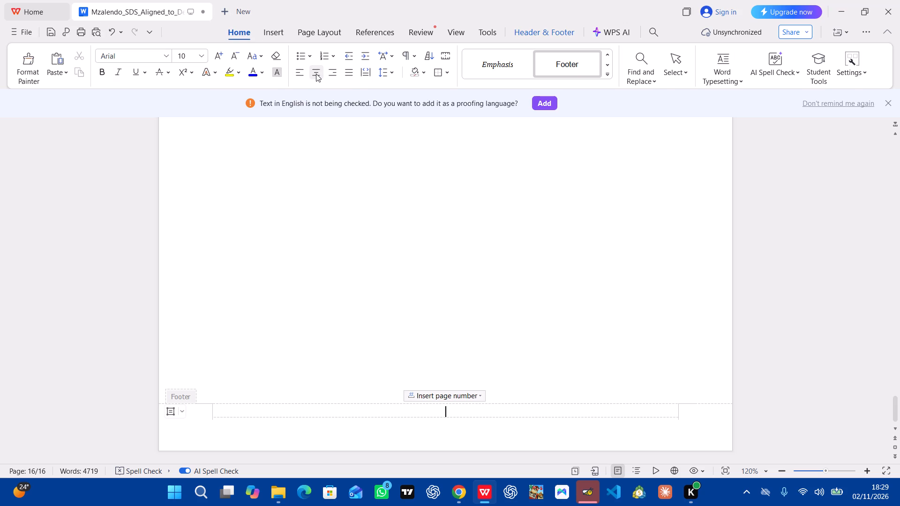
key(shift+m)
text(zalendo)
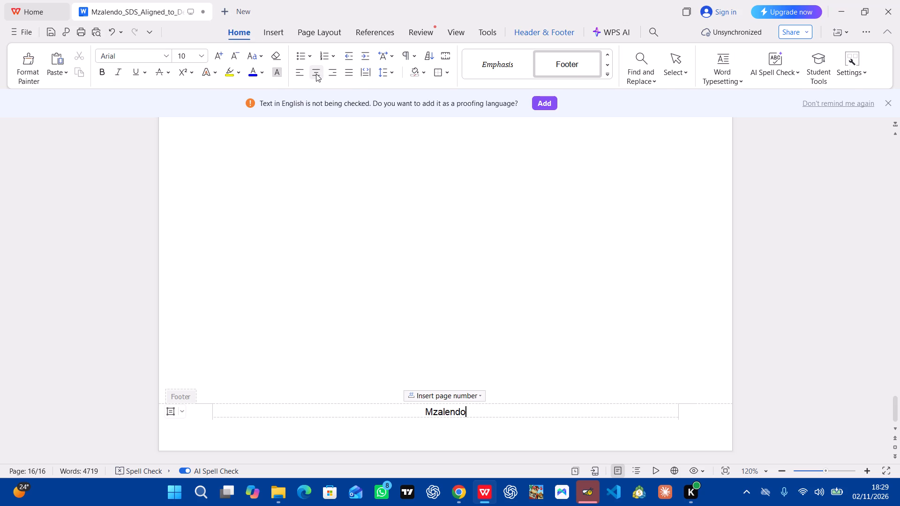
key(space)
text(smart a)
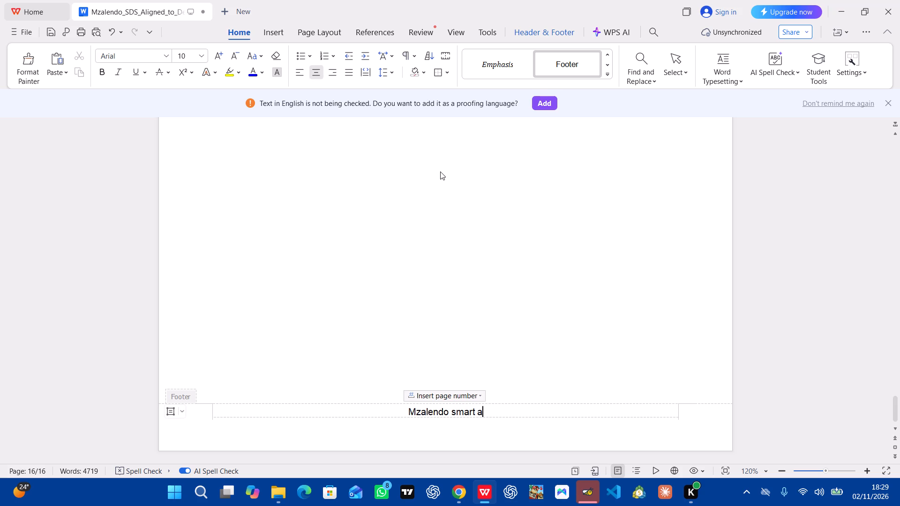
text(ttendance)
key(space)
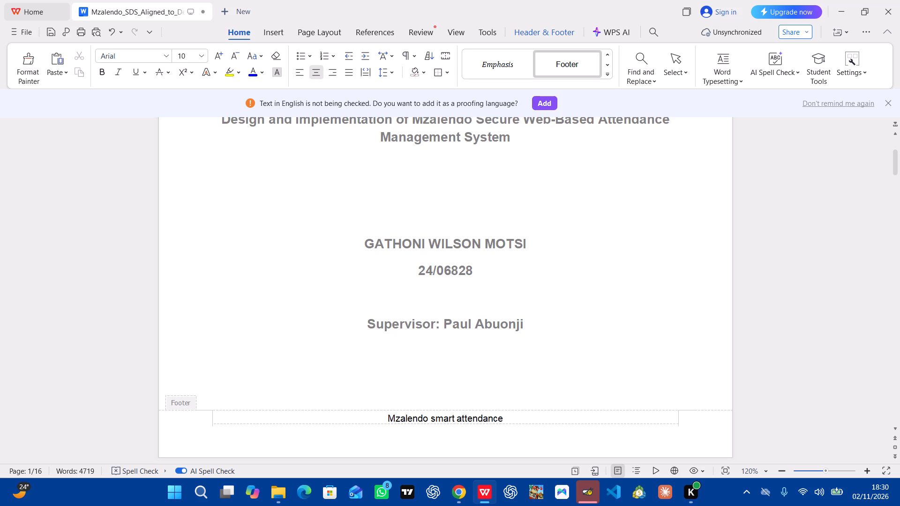
click(457, 419)
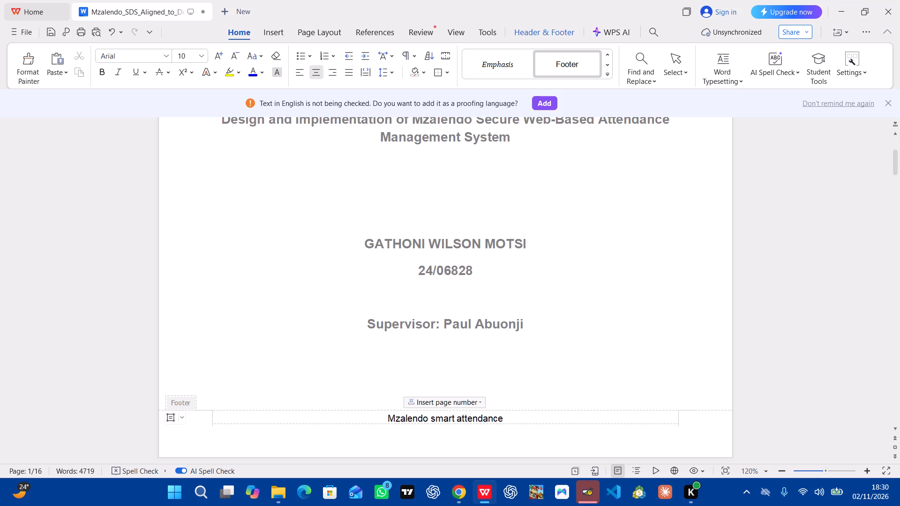
click(510, 416)
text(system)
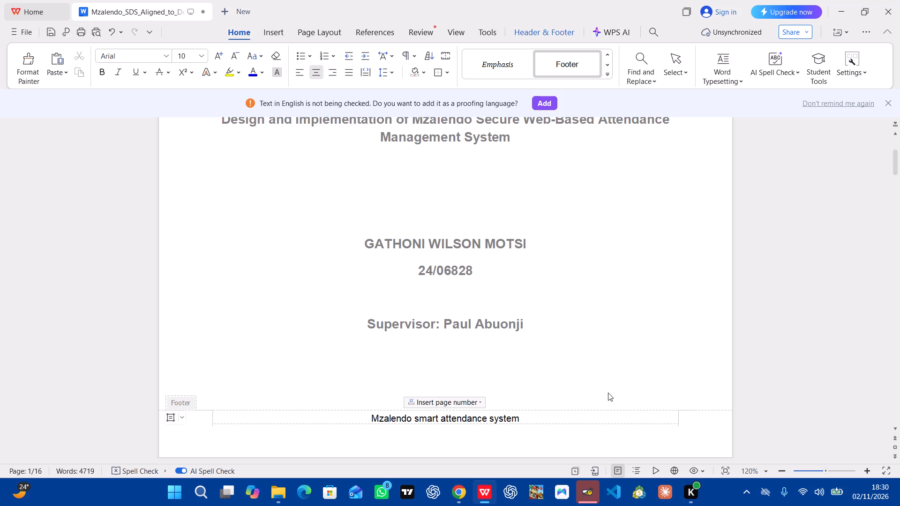
click(582, 371)
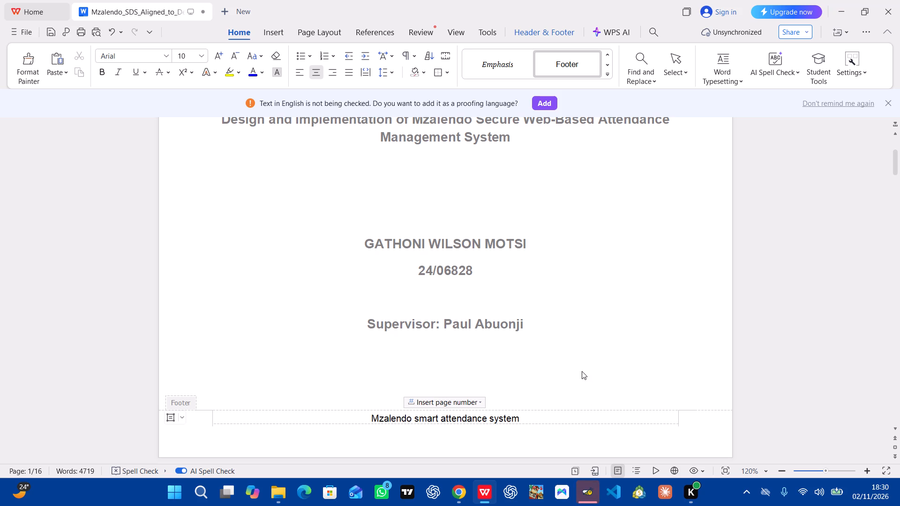
click(582, 371)
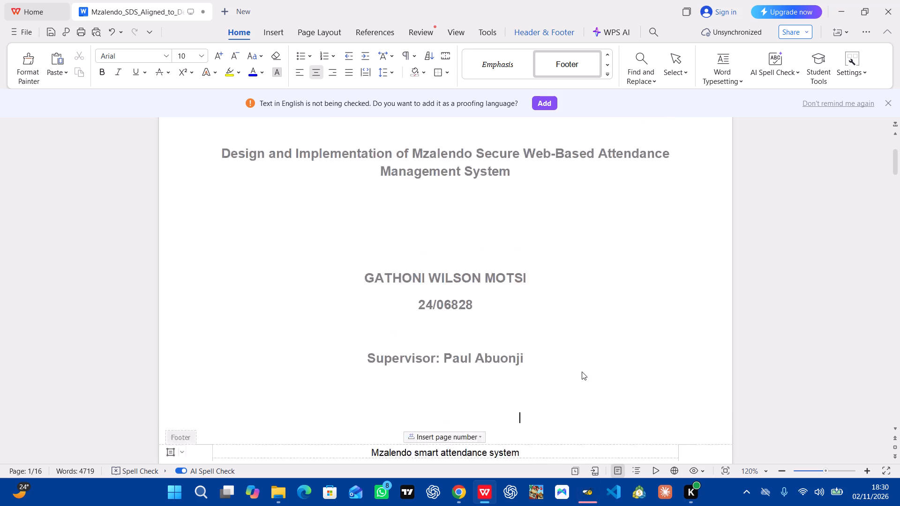
Delete the page header text "MZALENDO SECURE ATTENDANCE AND ACCESS CONTROL SYSTEM" and return to the document body.
click(585, 135)
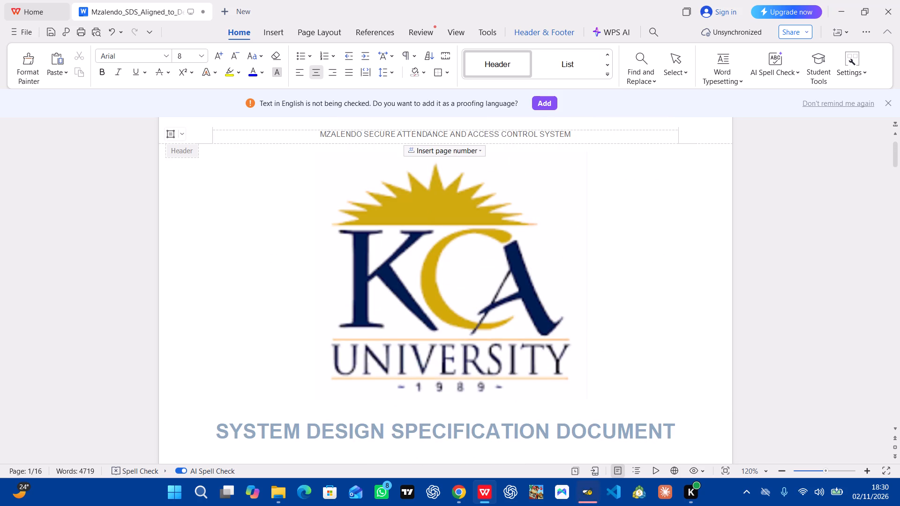
key(BackSpace)
key(BackSpace)
key(BackSpace)
key(BackSpace)
key(BackSpace)
key(BackSpace)
key(BackSpace)
key(BackSpace)
key(BackSpace)
key(BackSpace)
key(BackSpace)
key(BackSpace)
key(BackSpace)
key(BackSpace)
key(BackSpace)
key(BackSpace)
key(BackSpace)
key(BackSpace)
key(BackSpace)
key(BackSpace)
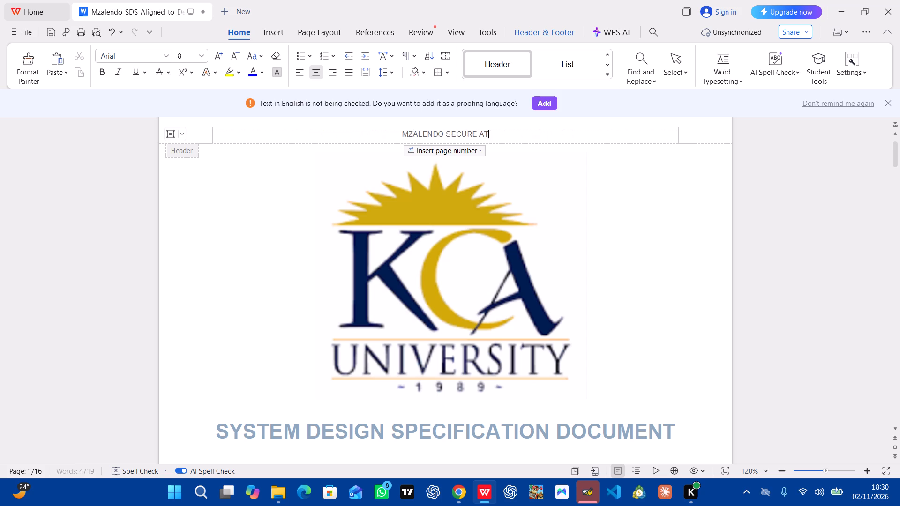
key(BackSpace)
key(BackSpace)
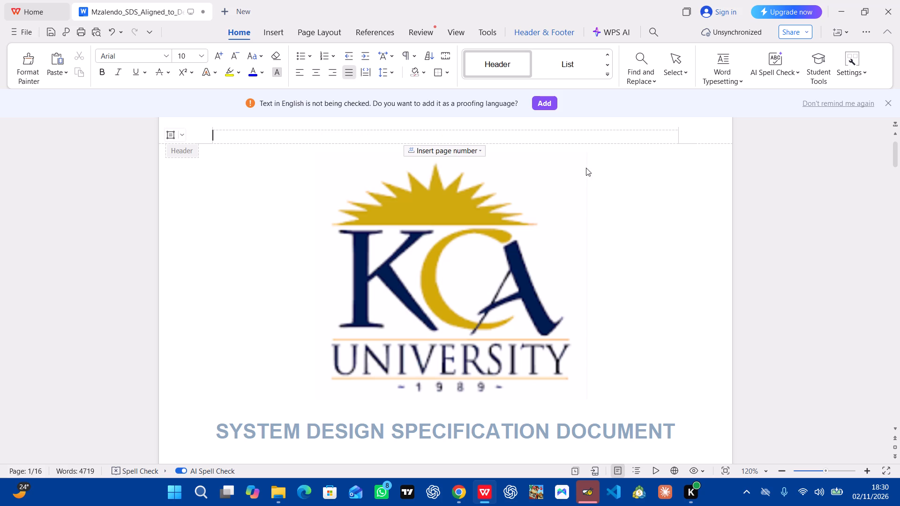
click(576, 249)
triple_click(634, 245)
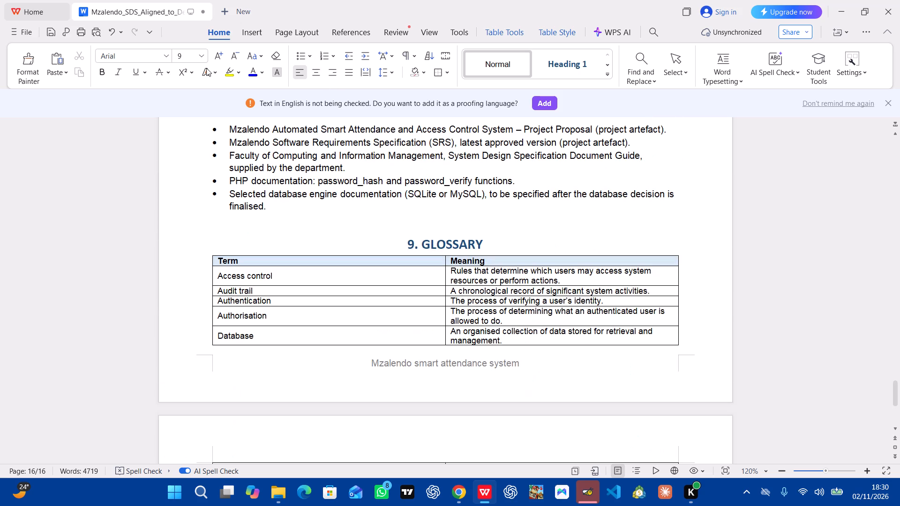
Save the document.
click(48, 36)
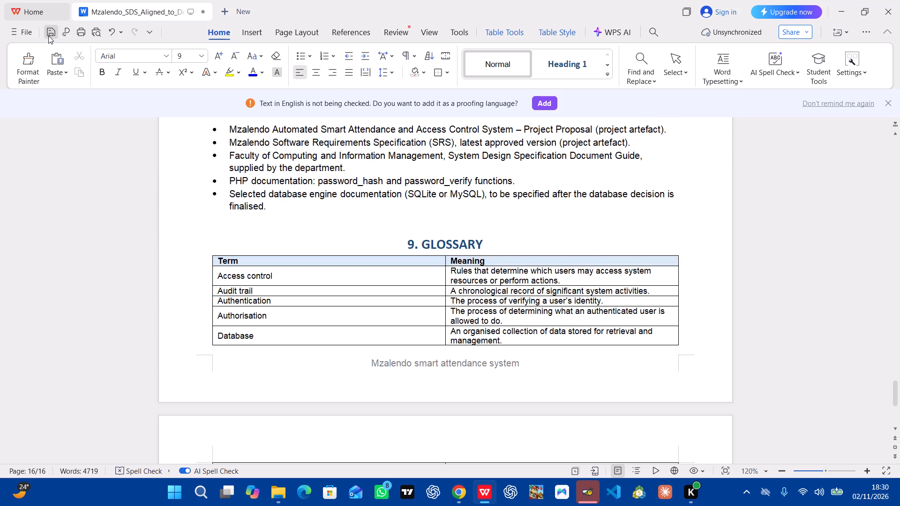
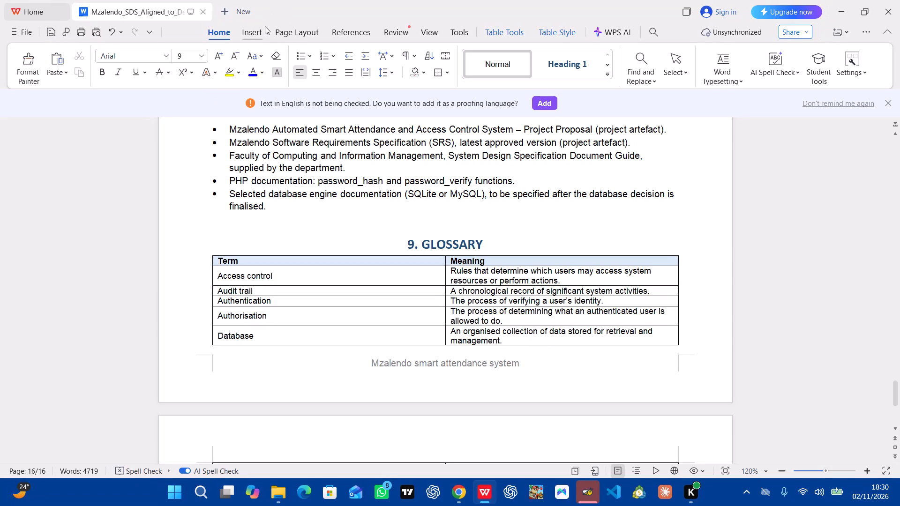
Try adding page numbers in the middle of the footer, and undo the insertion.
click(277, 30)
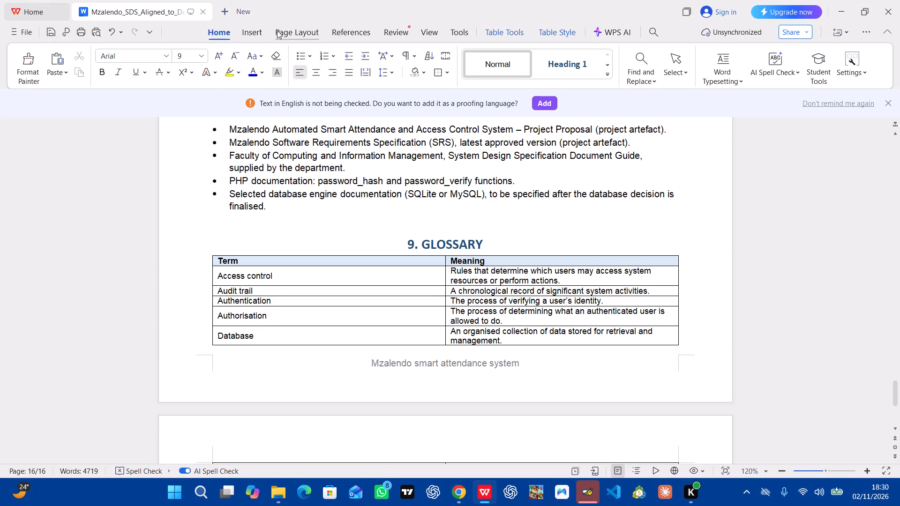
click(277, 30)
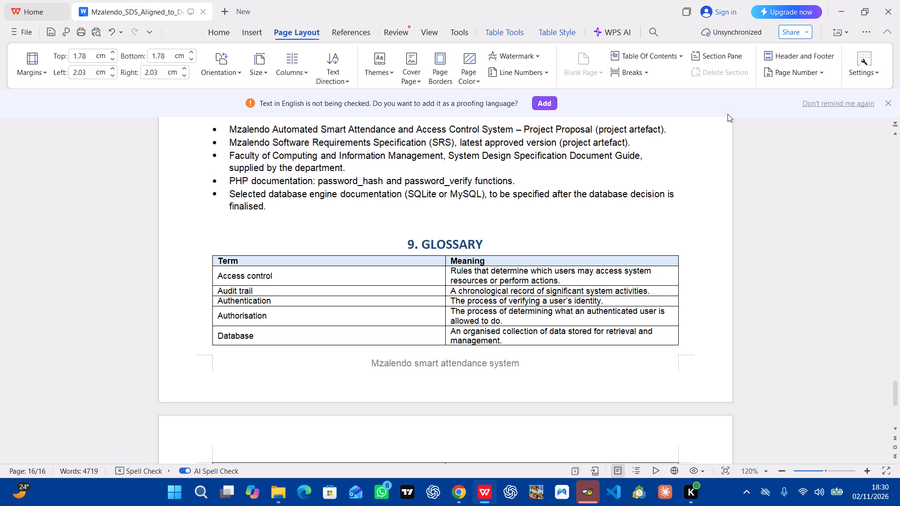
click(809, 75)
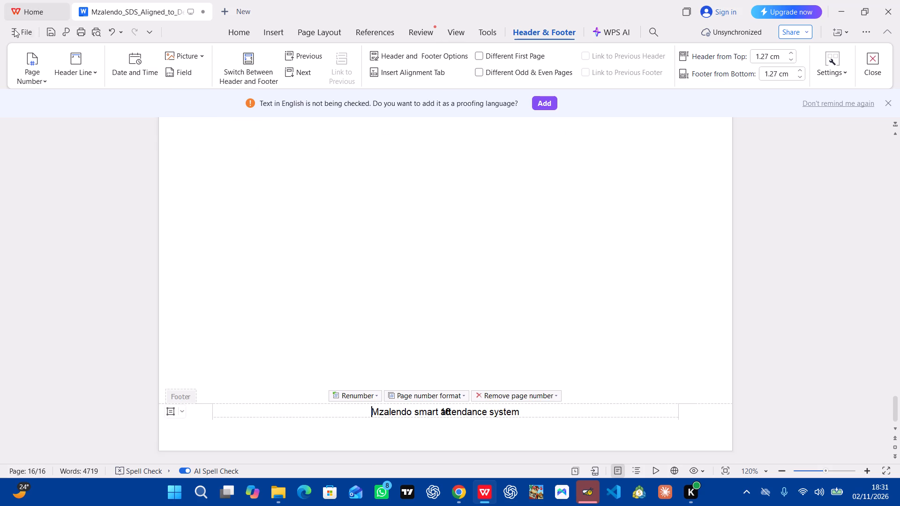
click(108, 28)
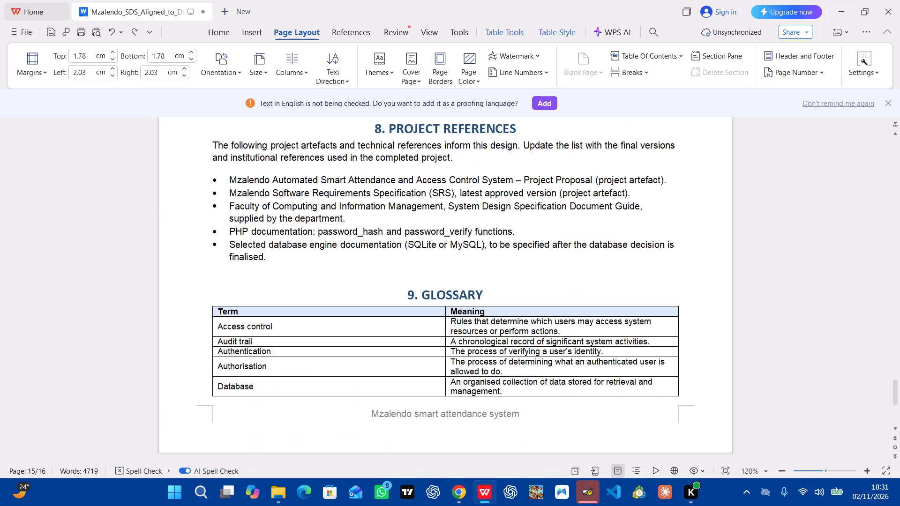
Insert page numbers using the Footer right preset and return to the document body.
click(821, 75)
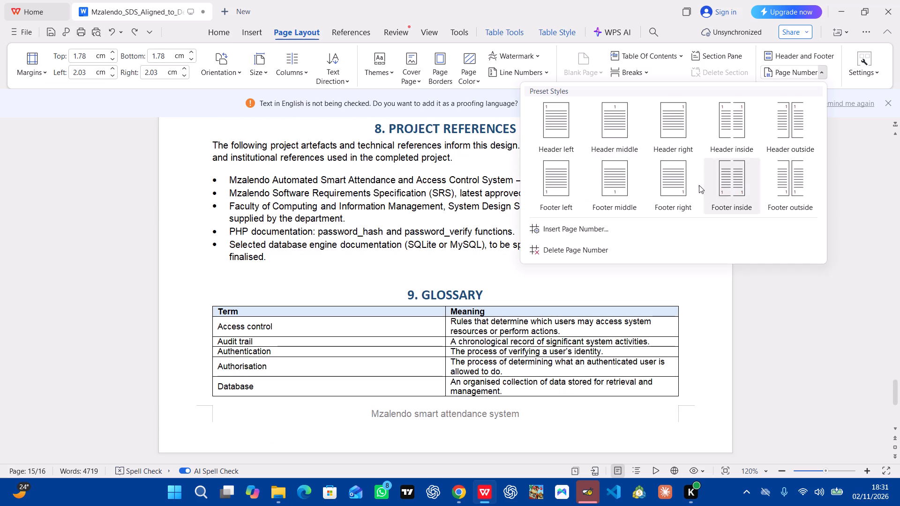
click(676, 186)
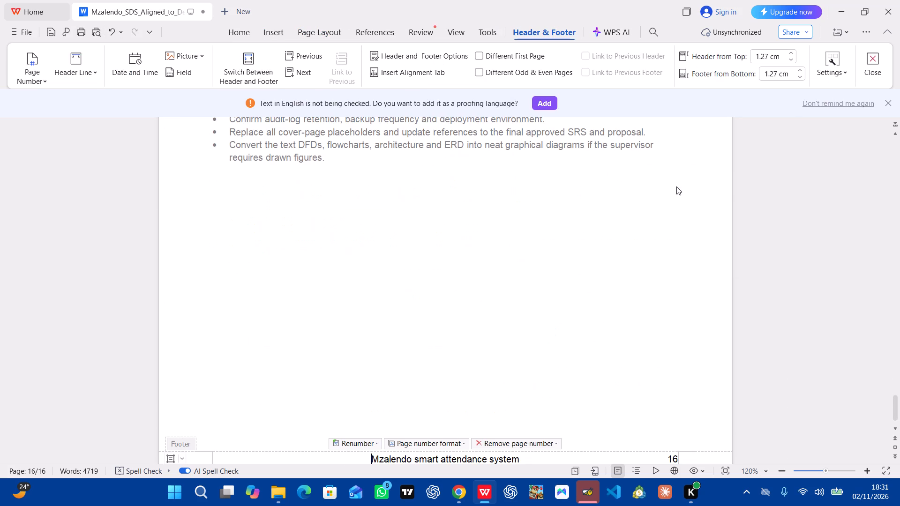
click(579, 311)
double_click(579, 311)
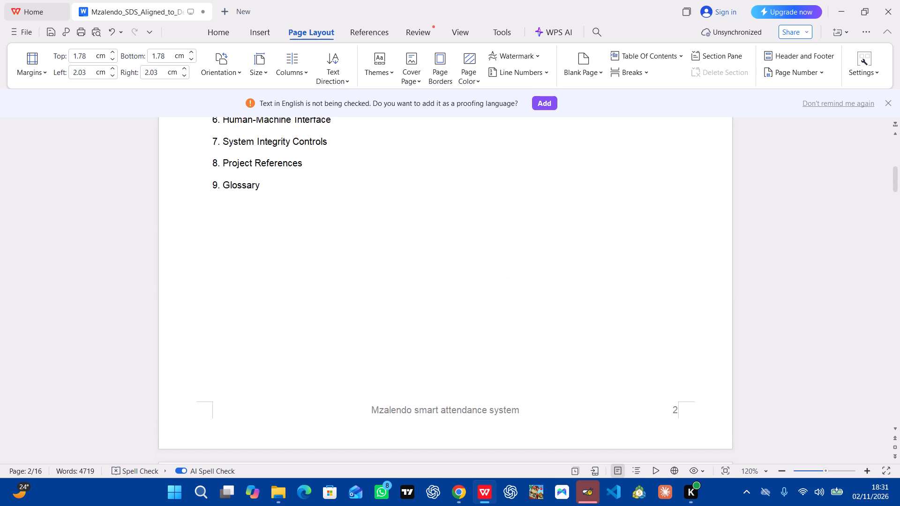
Delete the manually typed table of contents, including its "TABLE OF CONTENTS" heading and all entries through "9. Glossary".
drag(322, 287, 217, 124)
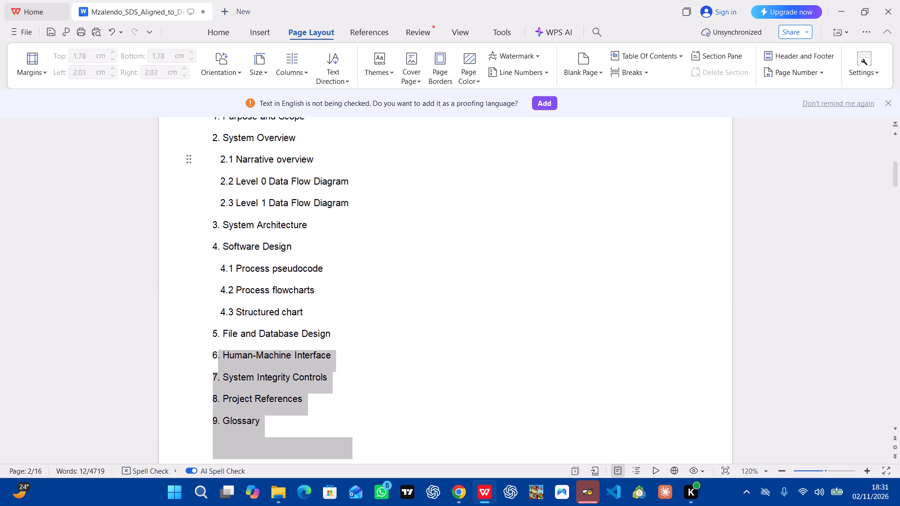
drag(217, 124, 207, 161)
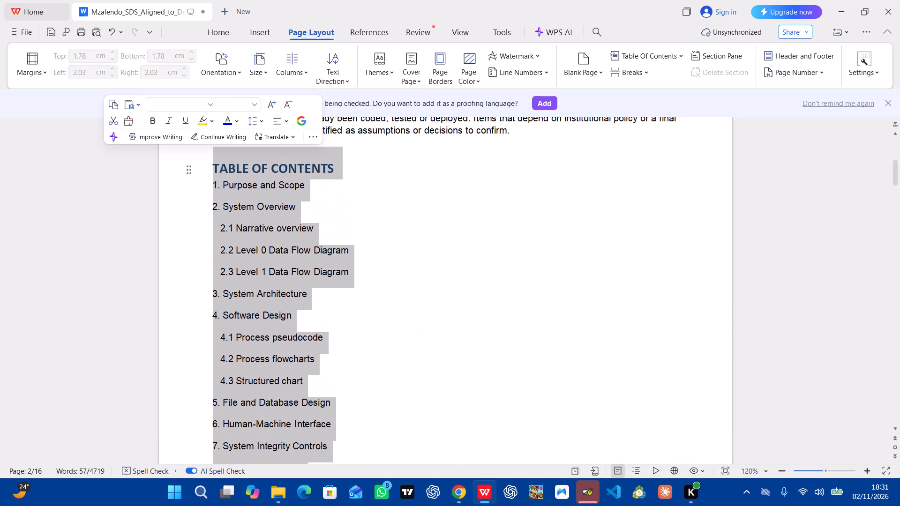
key(BackSpace)
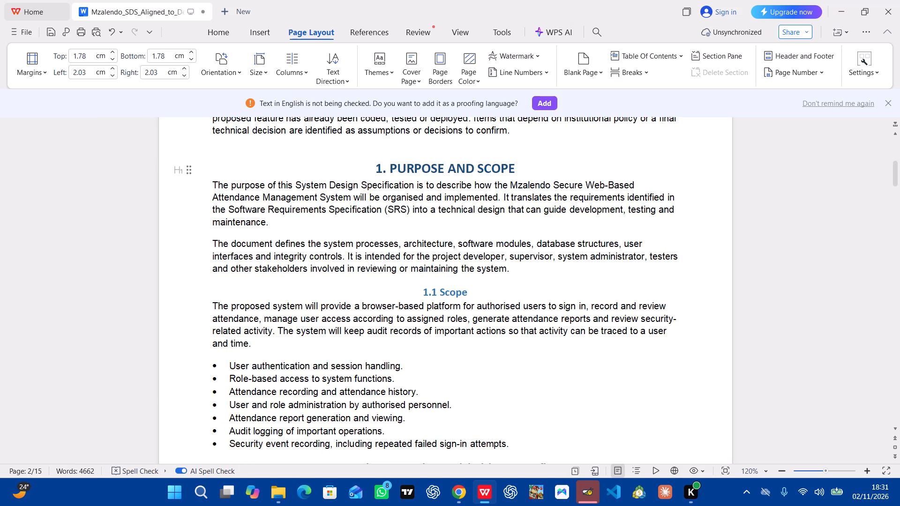
Insert blank lines above the "1. PURPOSE AND SCOPE" heading to push it onto a following page.
key(Return)
key(Return)
key(Return)
key(Return)
key(Return)
key(Return)
key(Return)
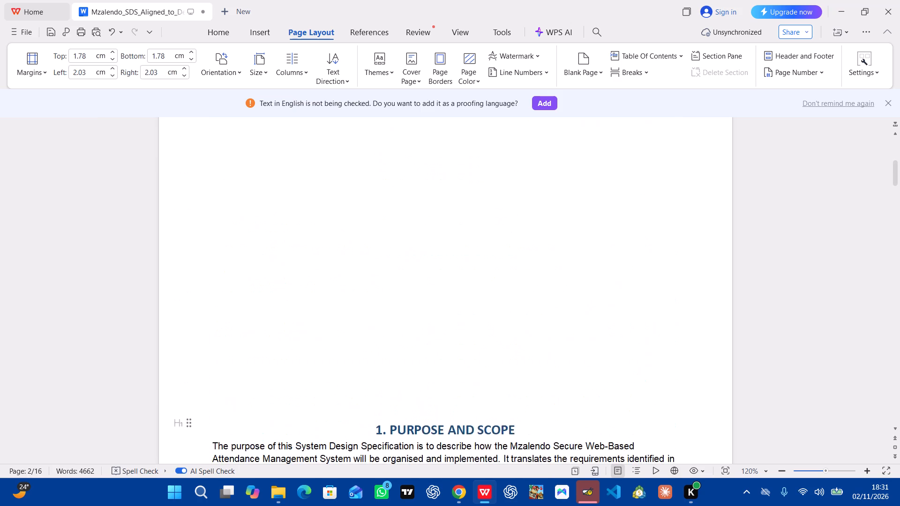
key(Return)
key(Return)
key(Return)
key(Return)
key(Return)
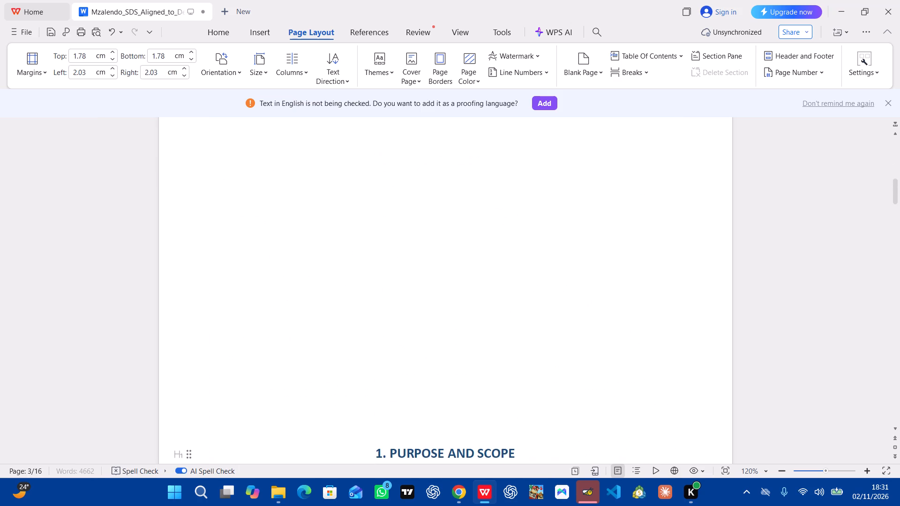
key(Return)
key(Return)
key(Return)
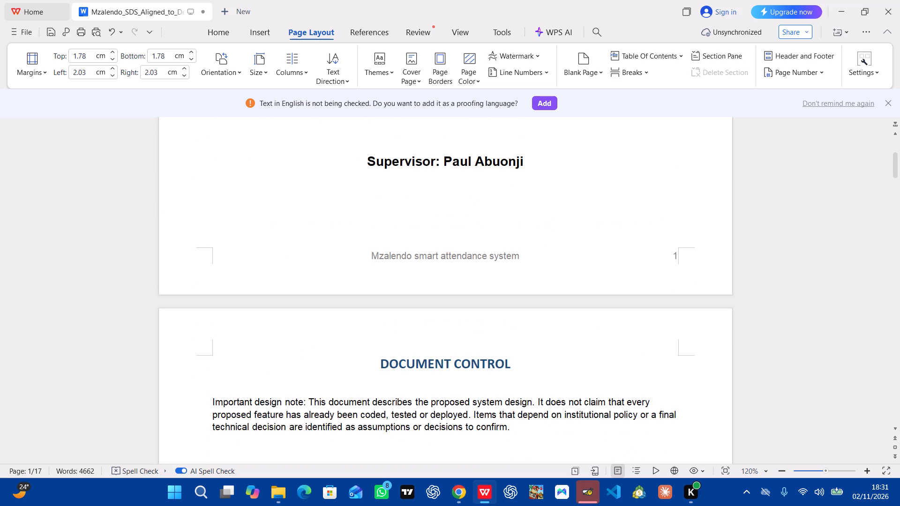
Insert five blank lines above the "DOCUMENT CONTROL" heading to move it down its page.
click(304, 365)
key(Return)
key(Return)
key(Return)
key(Return)
key(Return)
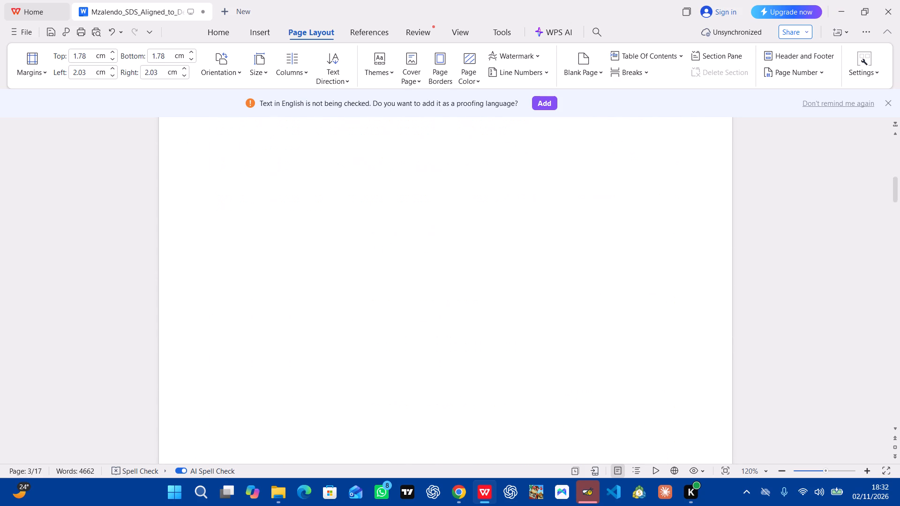
click(269, 190)
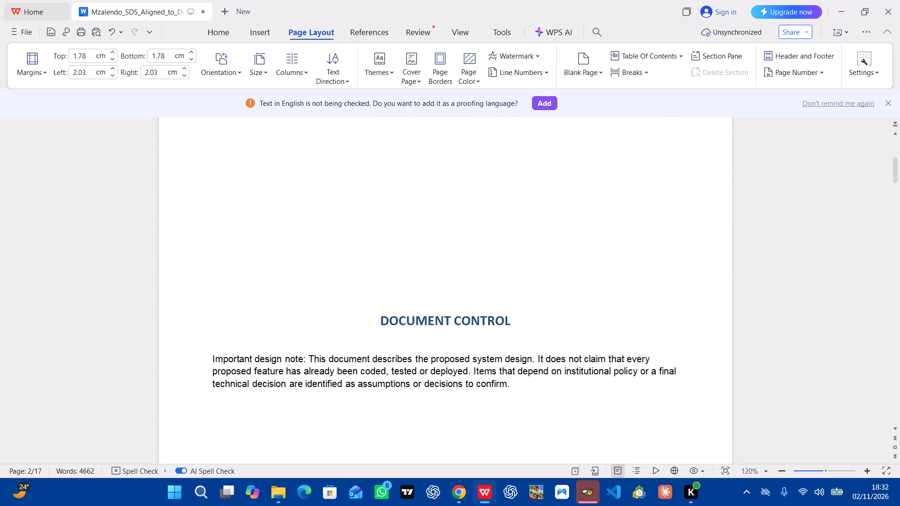
Replace the "DOCUMENT CONTROL" heading text with "DECLARATION".
click(511, 323)
key(BackSpace)
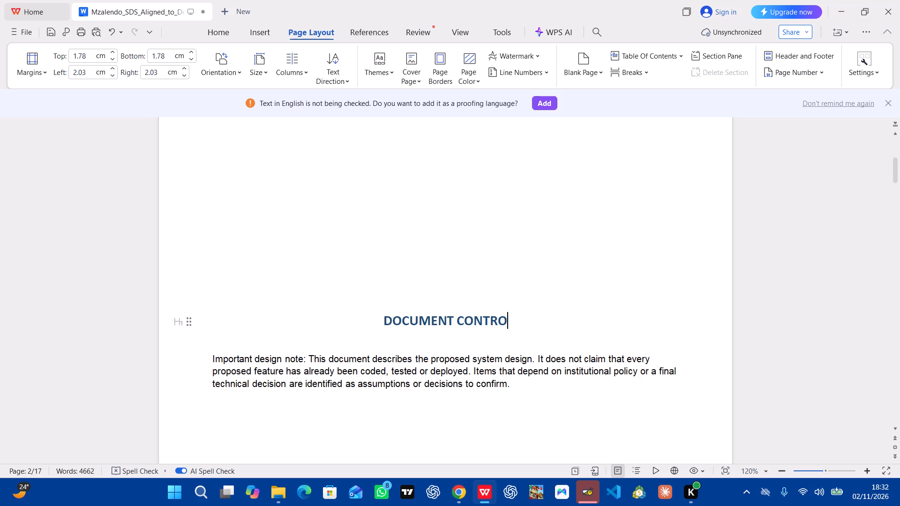
key(BackSpace)
key(BackSpace)
key(BackSpace)
key(BackSpace)
key(BackSpace)
key(BackSpace)
key(BackSpace)
key(BackSpace)
key(BackSpace)
key(BackSpace)
key(BackSpace)
key(BackSpace)
key(BackSpace)
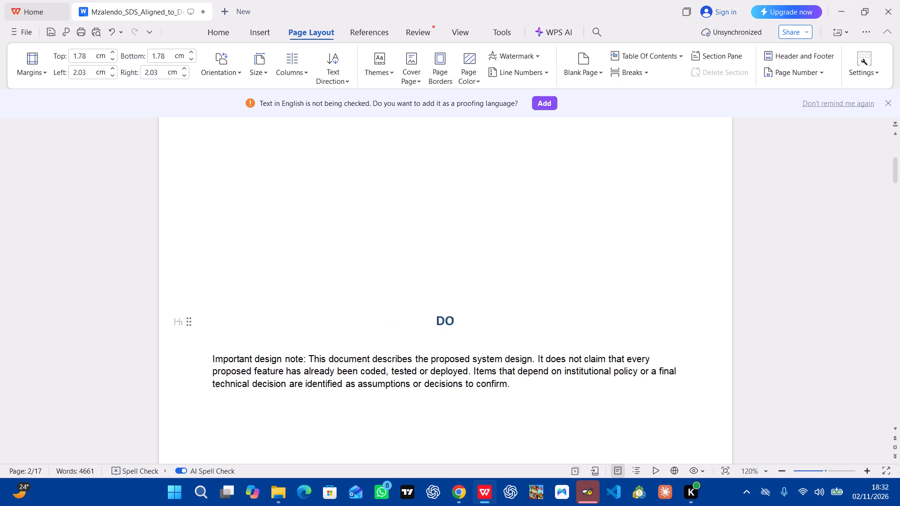
key(BackSpace)
text(ECLARATION)
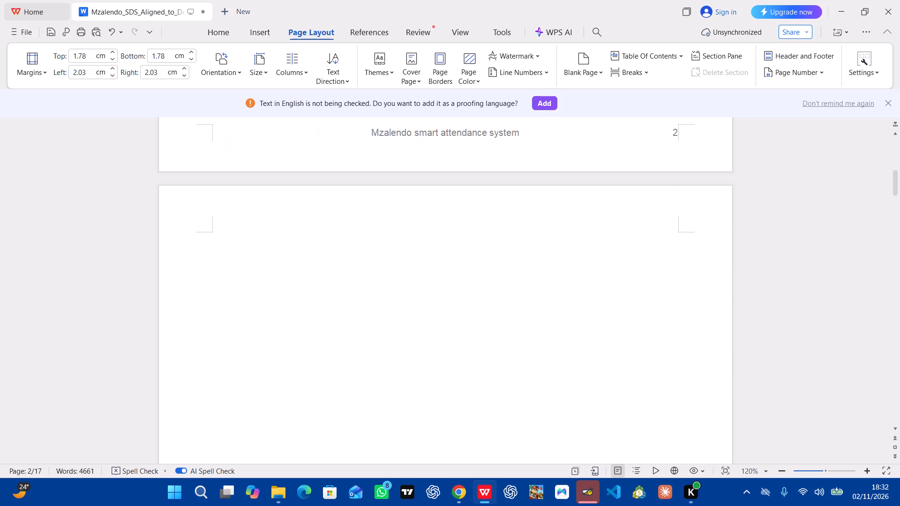
Insert an automatic three-level table of contents in the blank area before section 1.
click(246, 254)
click(374, 30)
click(373, 30)
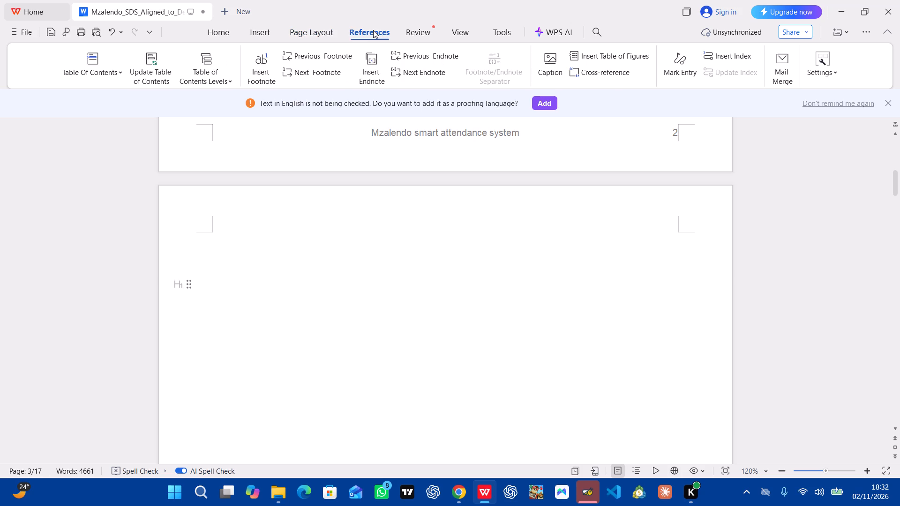
click(122, 71)
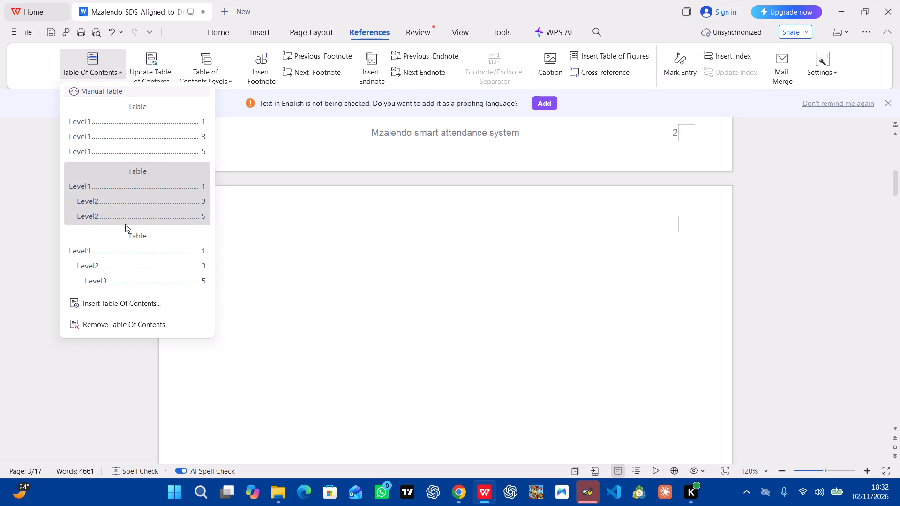
click(135, 264)
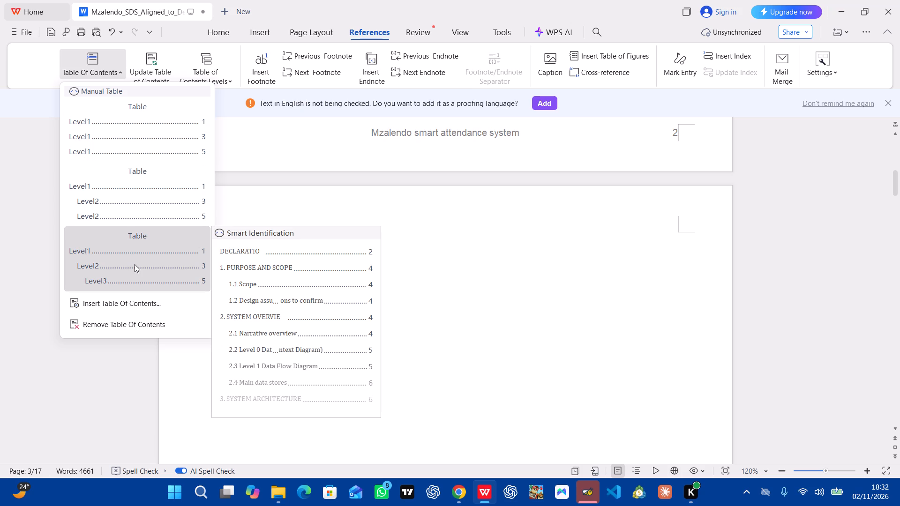
click(135, 264)
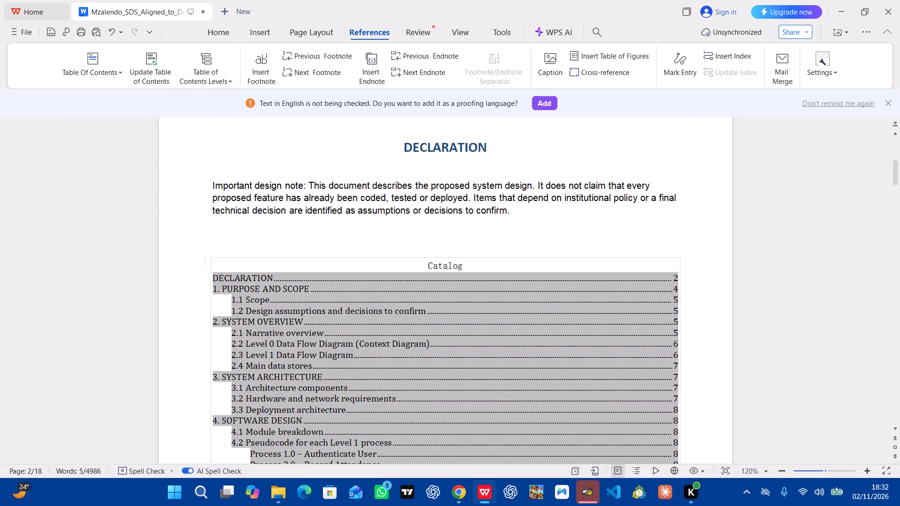
Insert blank lines above the generated table of contents so that it starts on a new page after the declaration.
click(243, 240)
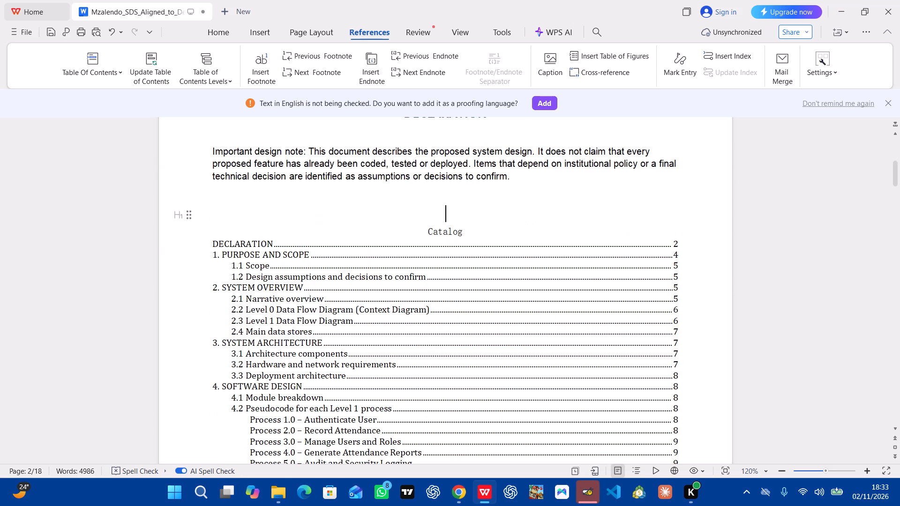
key(Return)
key(Return)
key(Return)
key(Return)
key(Return)
key(Return)
key(Return)
key(Return)
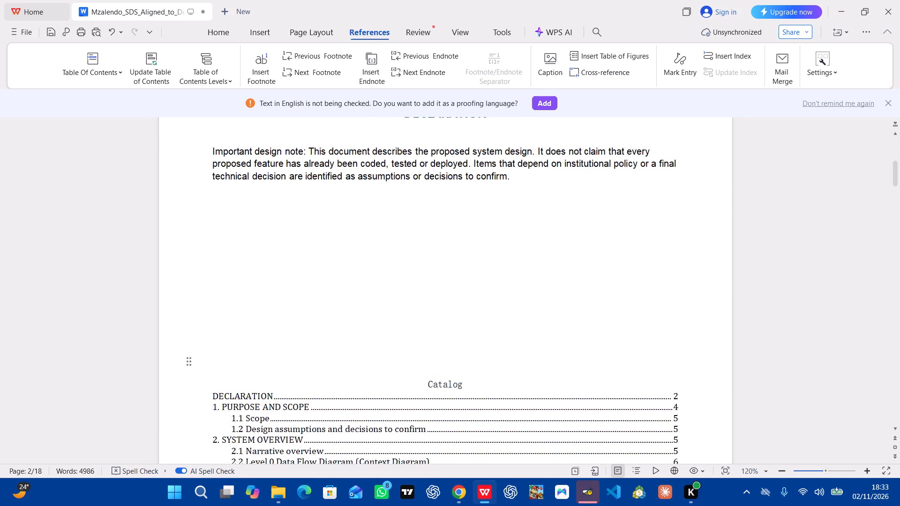
key(Return)
key(Return)
key(Return)
key(Return)
key(Return)
key(Return)
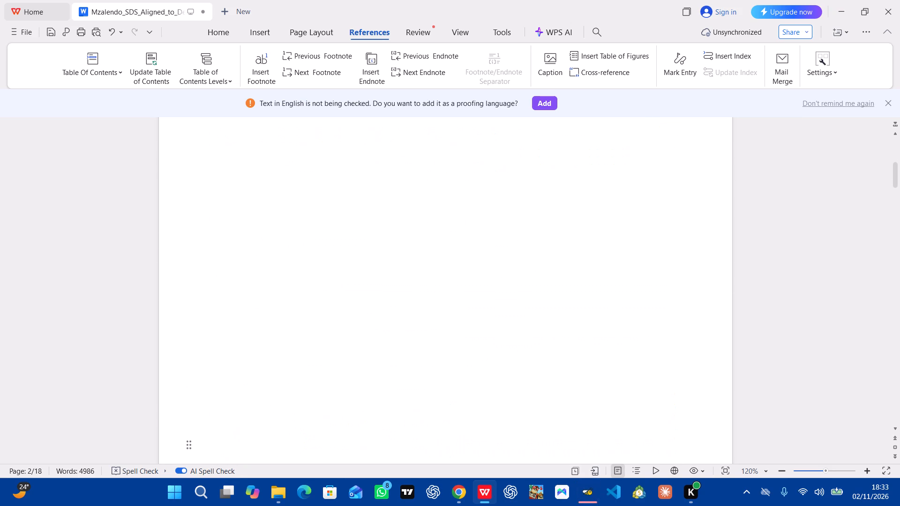
key(Return)
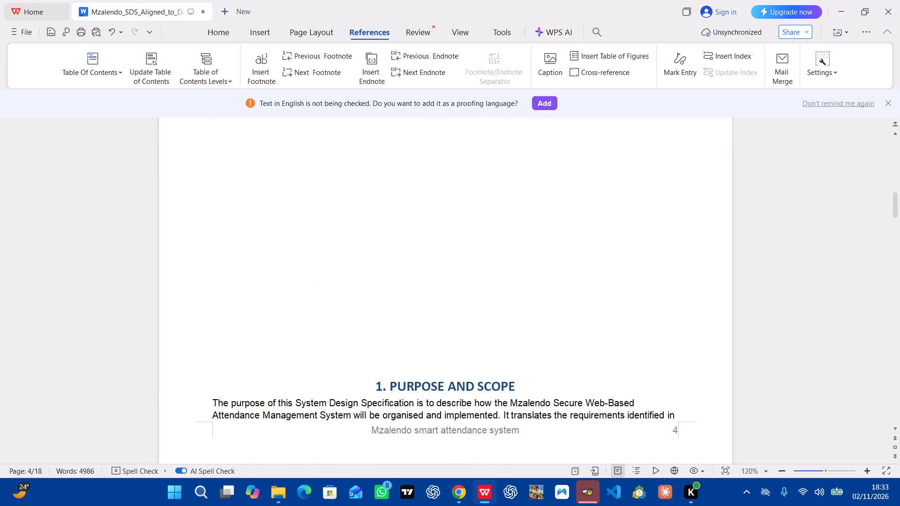
Add one more blank line above the "1. PURPOSE AND SCOPE" heading.
click(285, 339)
key(Return)
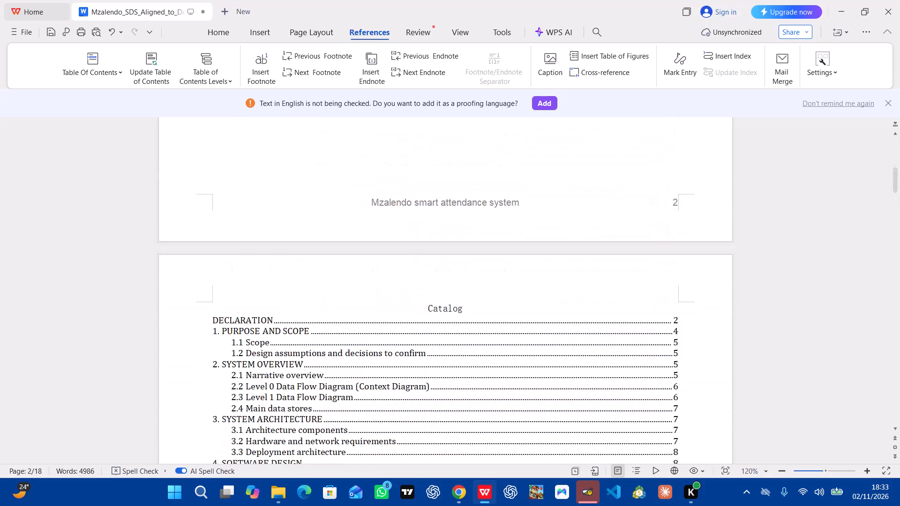
Save the document.
click(54, 28)
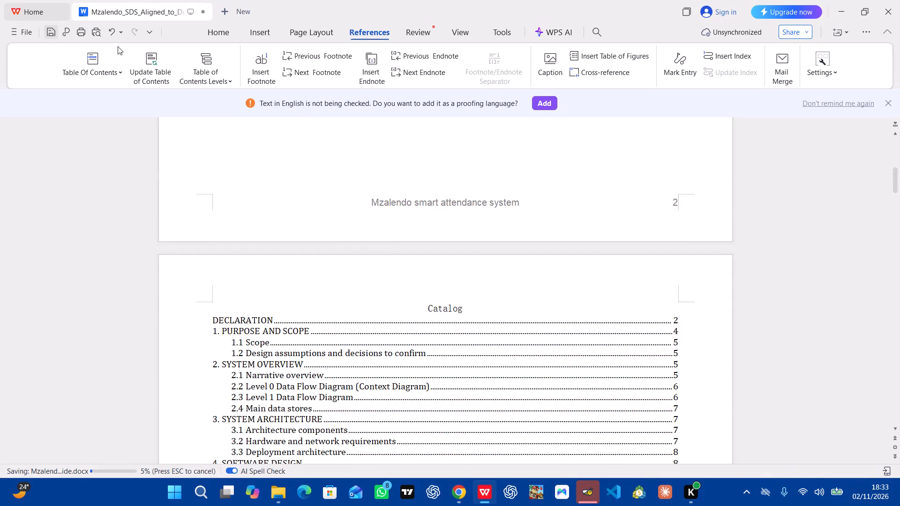
Update the entire table of contents, including both its entries and page numbers.
click(156, 71)
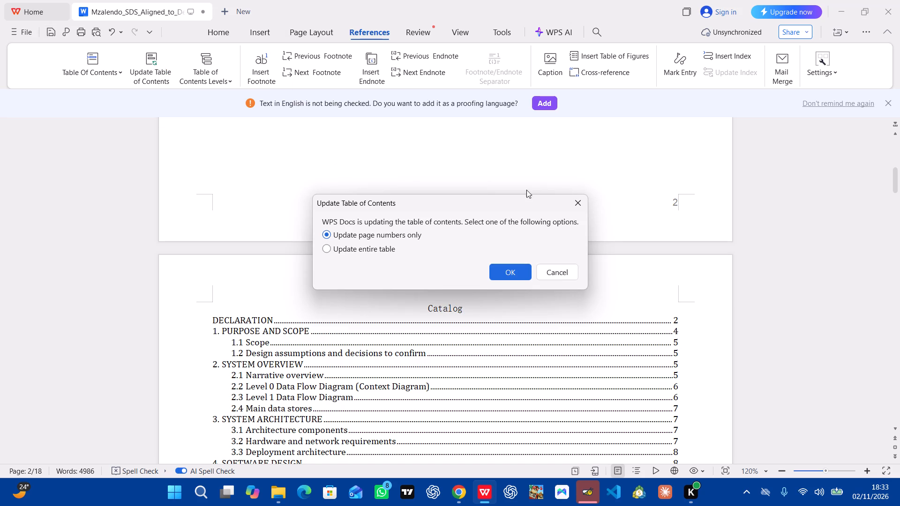
click(365, 248)
click(516, 265)
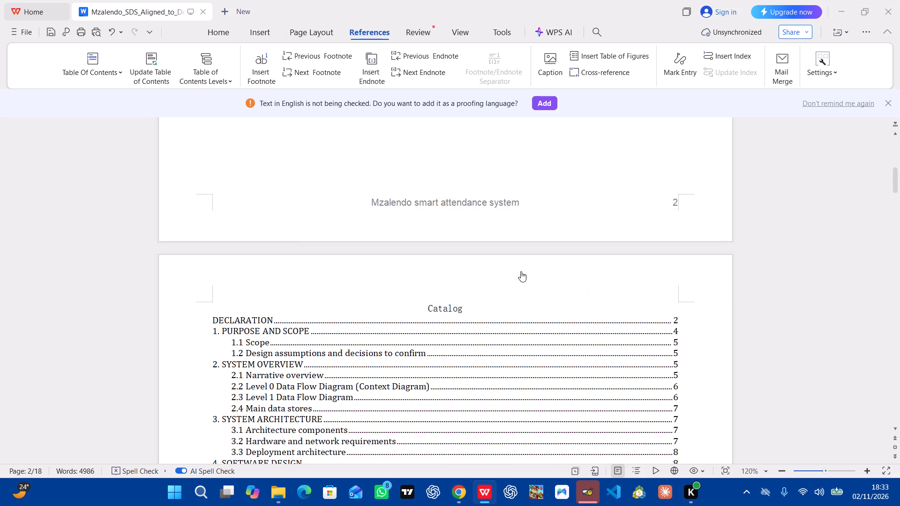
Replace the table of contents title "Catalog" with "Table of contents".
click(473, 307)
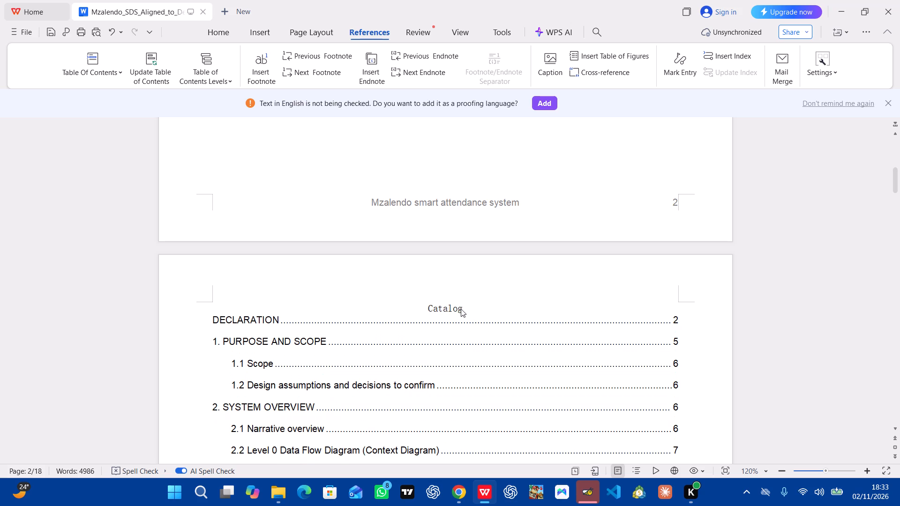
click(461, 309)
key(BackSpace)
key(BackSpace)
key(BackSpace)
key(BackSpace)
key(BackSpace)
key(BackSpace)
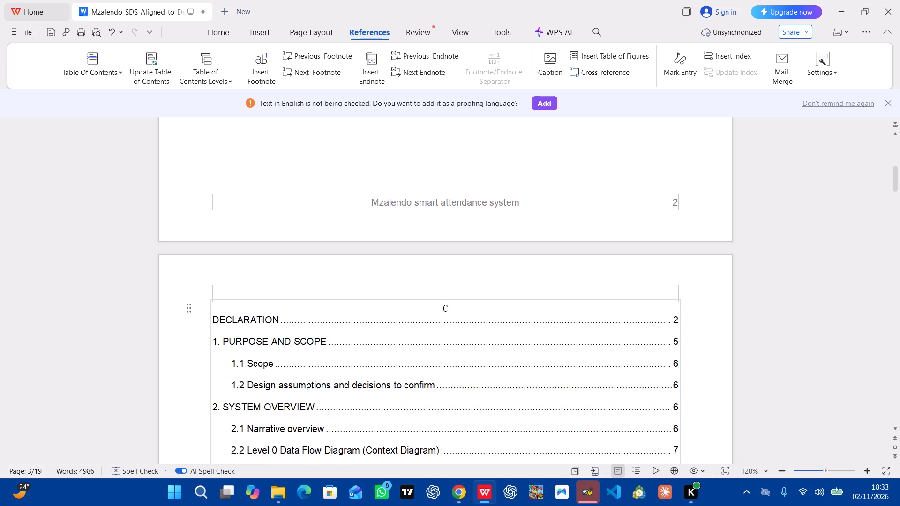
key(BackSpace)
key(BackSpace)
text(Table of contents)
click(530, 273)
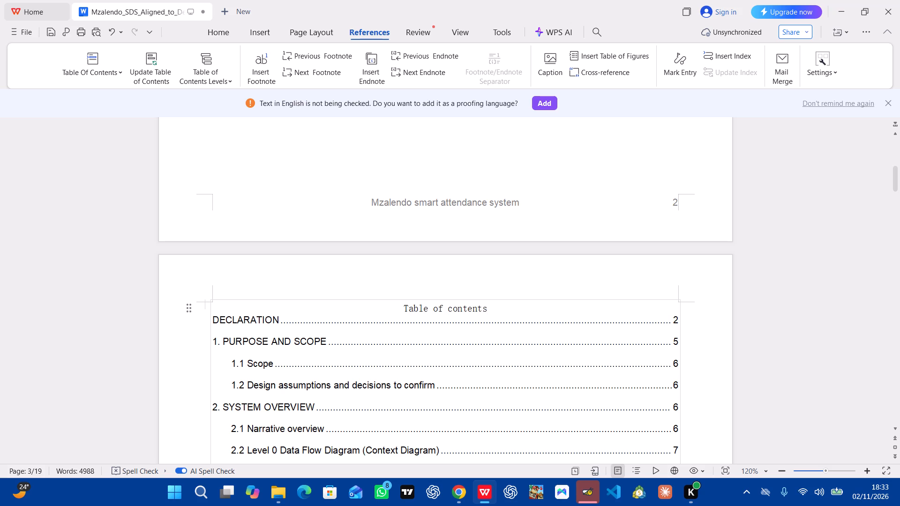
Save the document.
click(53, 32)
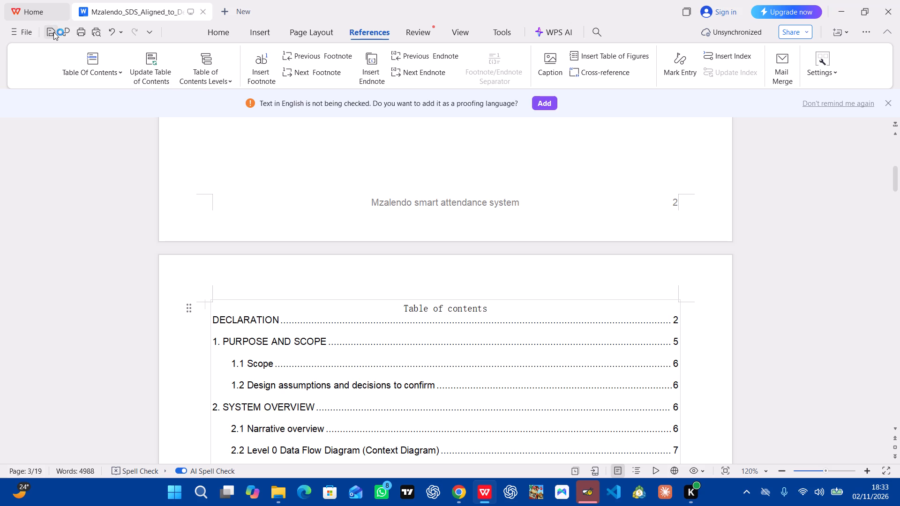
click(53, 32)
Open the Save As options for saving a copy of the document.
click(27, 33)
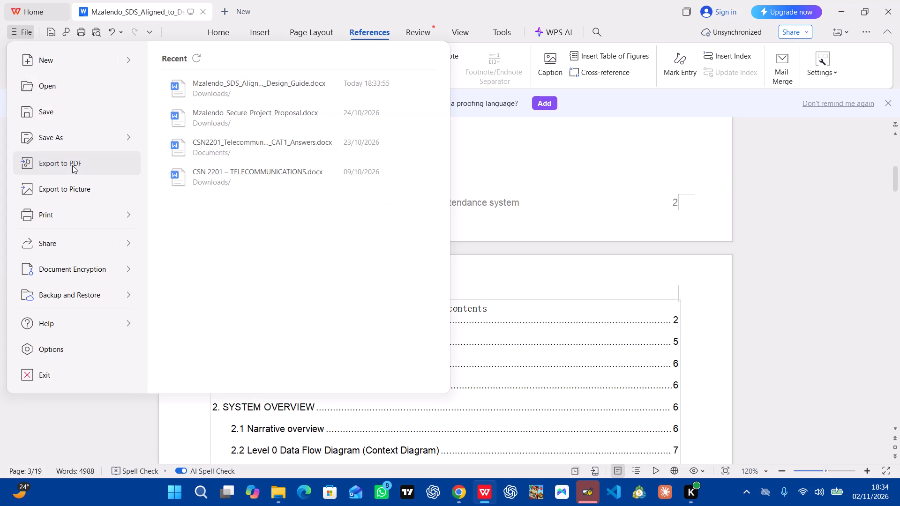
click(79, 141)
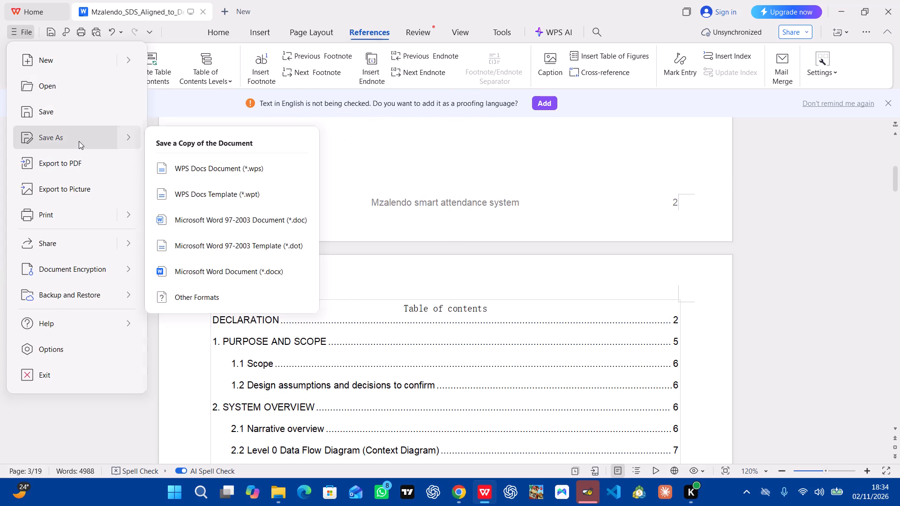
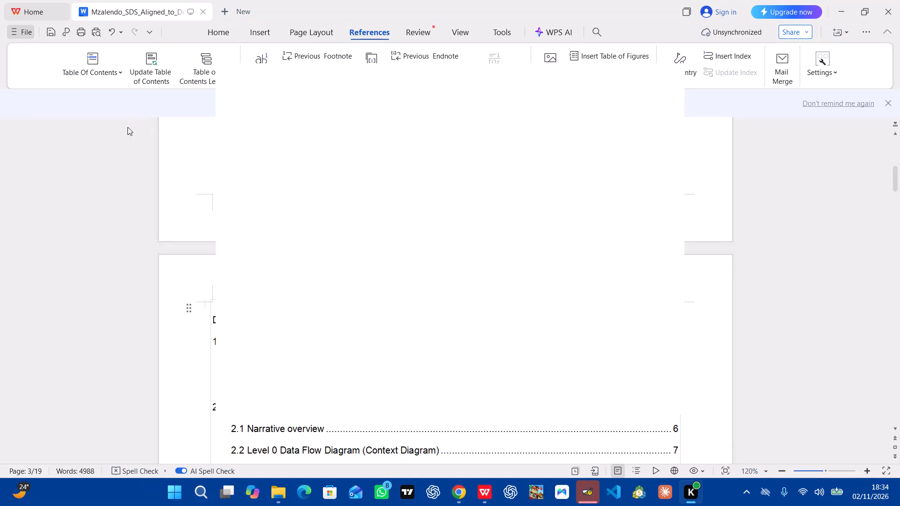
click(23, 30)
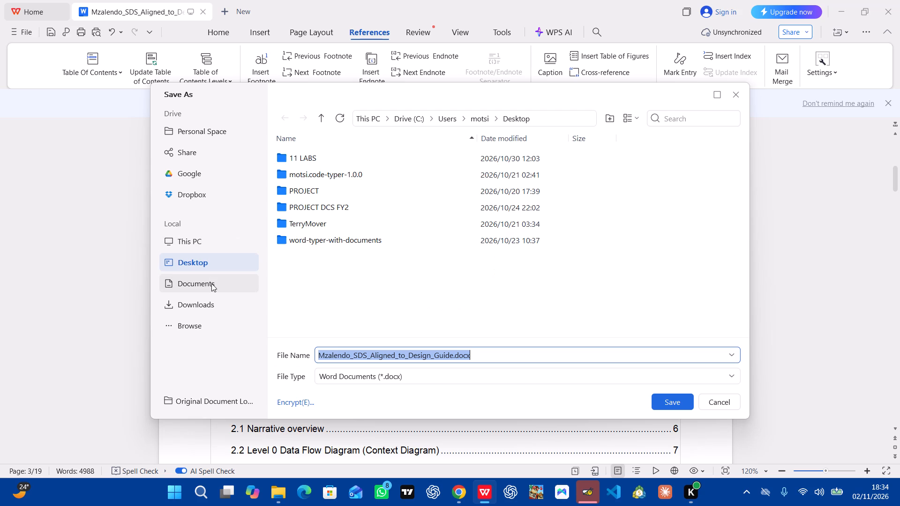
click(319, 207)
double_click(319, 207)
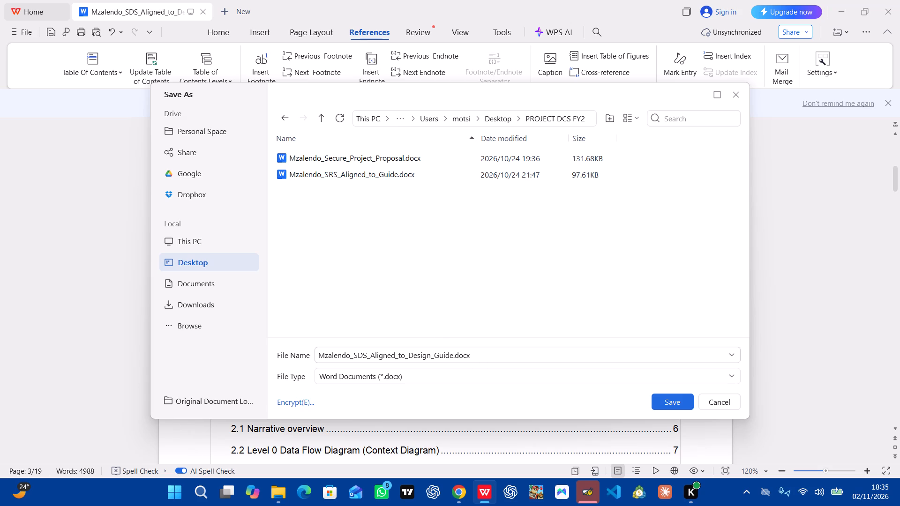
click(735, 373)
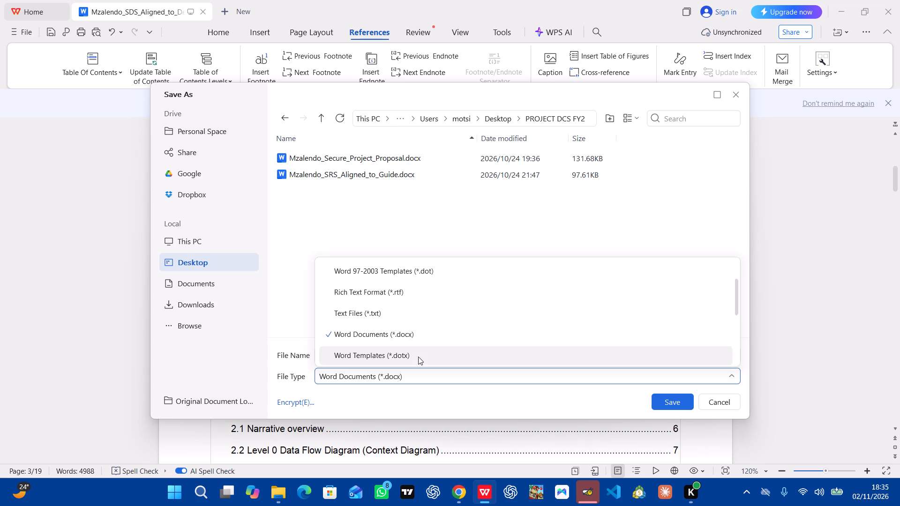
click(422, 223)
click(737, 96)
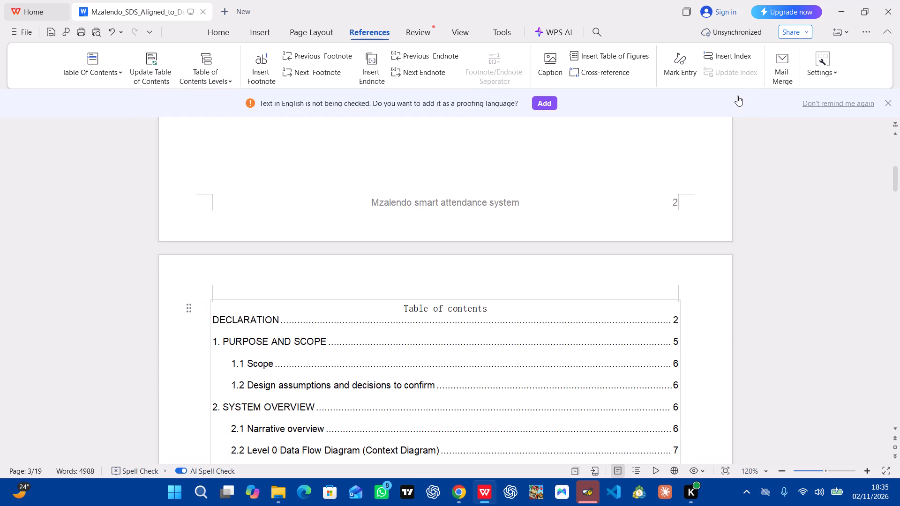
Export all 19 pages of the document as a Common PDF into the Desktop's PROJECT DCS FY2 folder.
click(32, 38)
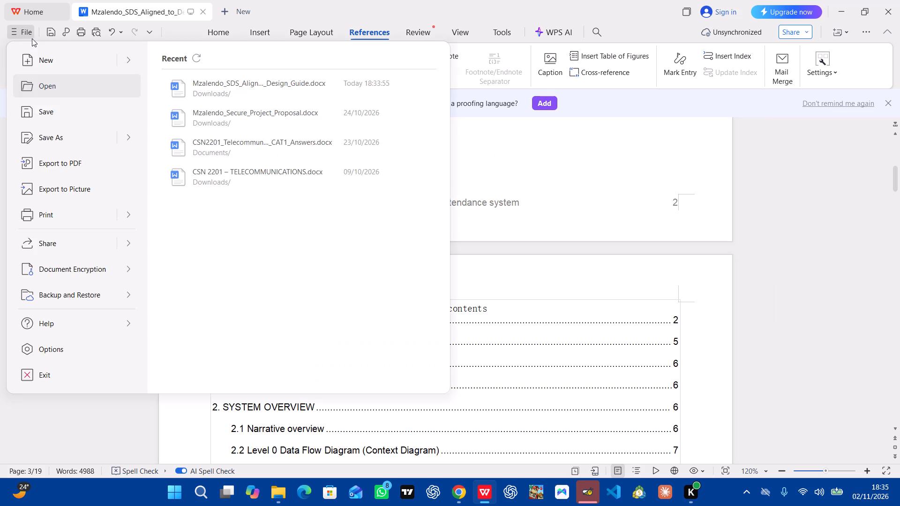
click(71, 156)
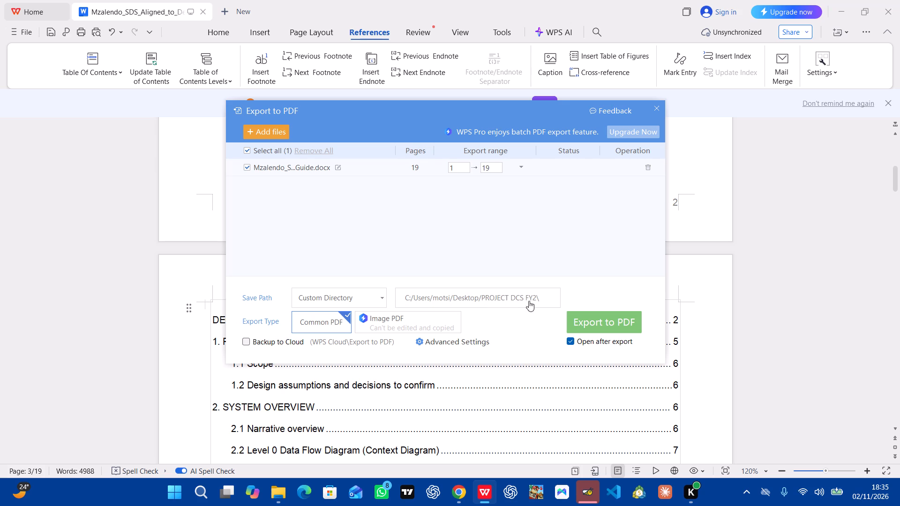
click(581, 321)
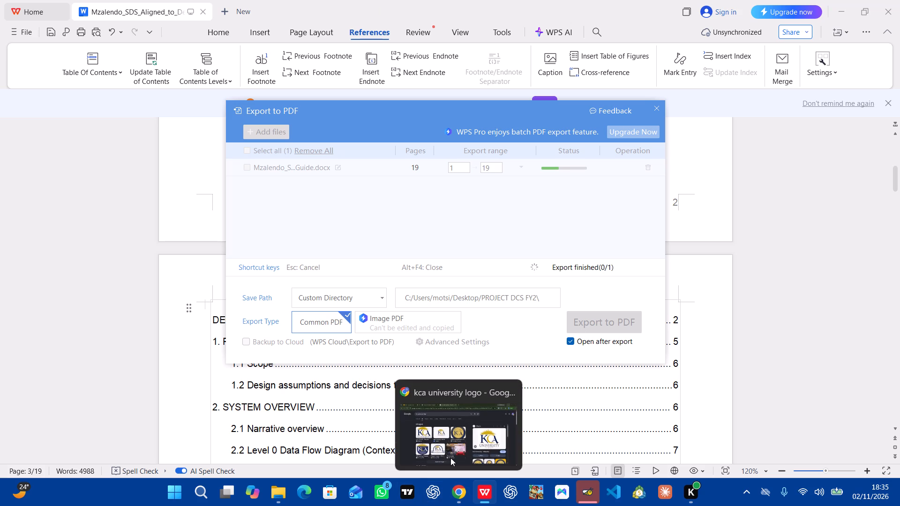
Switch to the Chrome window showing the "kca university logo" search.
click(450, 458)
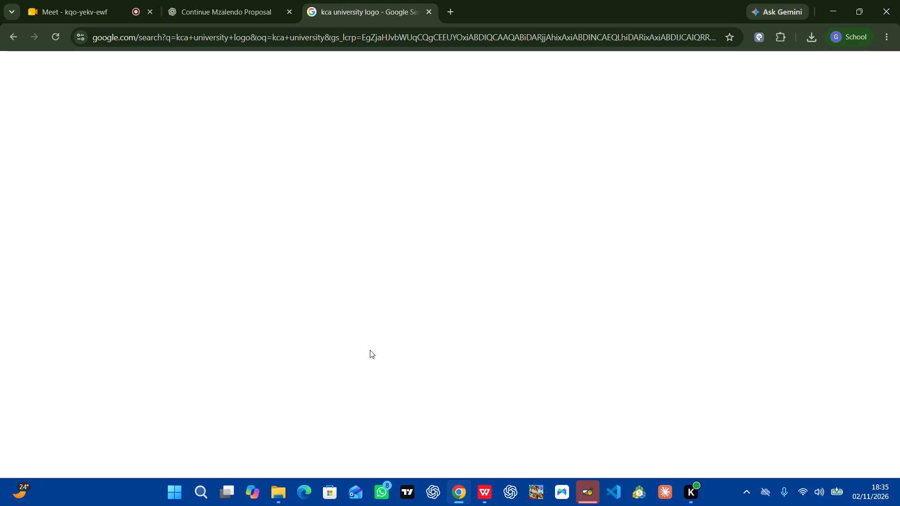
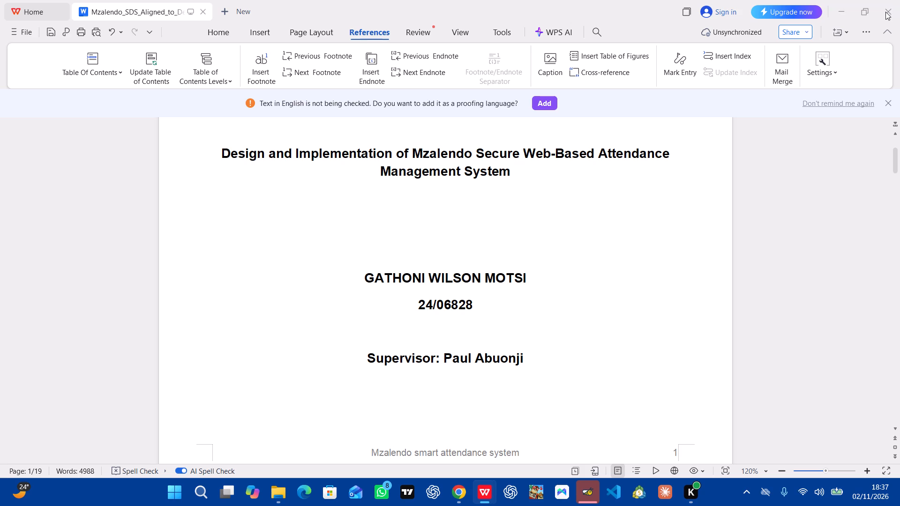
Bring up the waiting Honeygain window and close it without agreeing to the Terms of Use.
click(576, 481)
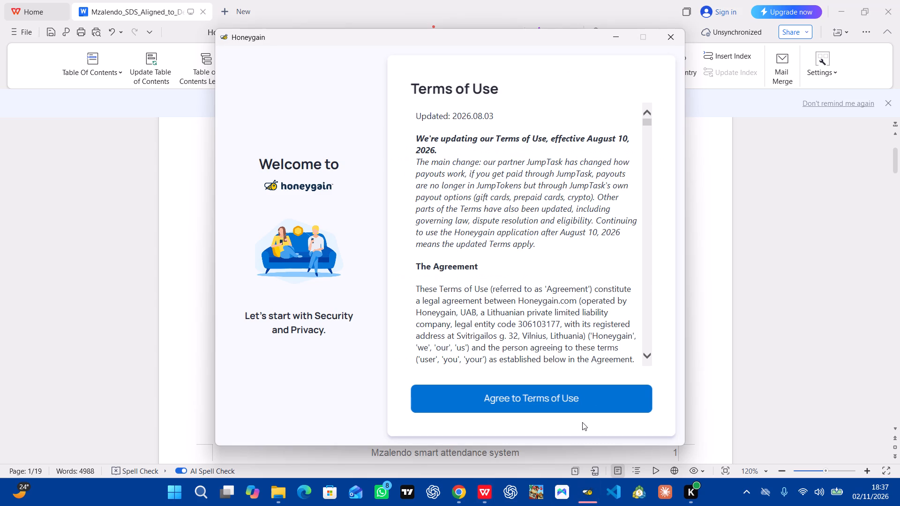
click(674, 39)
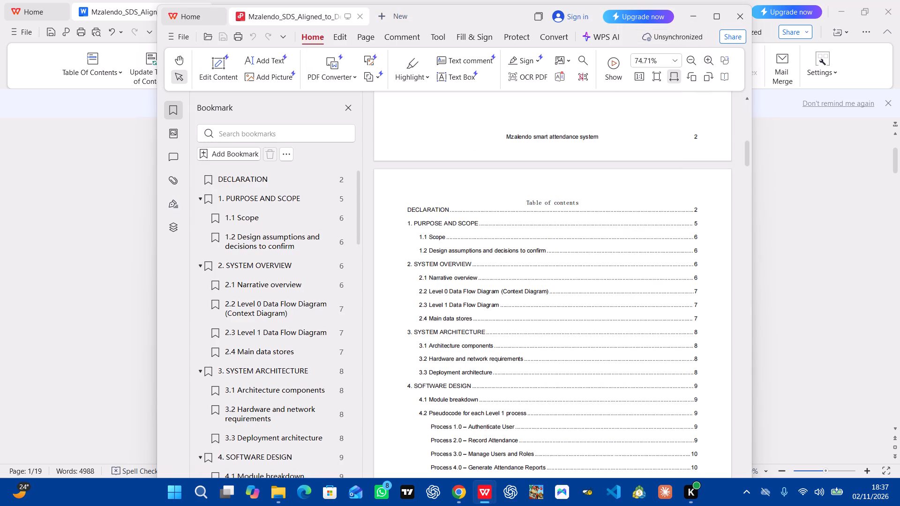
Close the separate window showing the exported PDF of the Mzalendo specification.
click(740, 14)
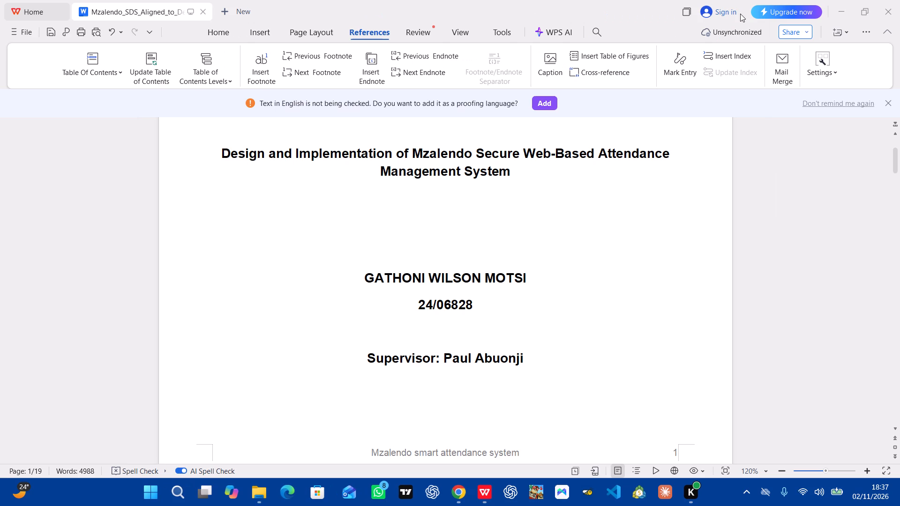
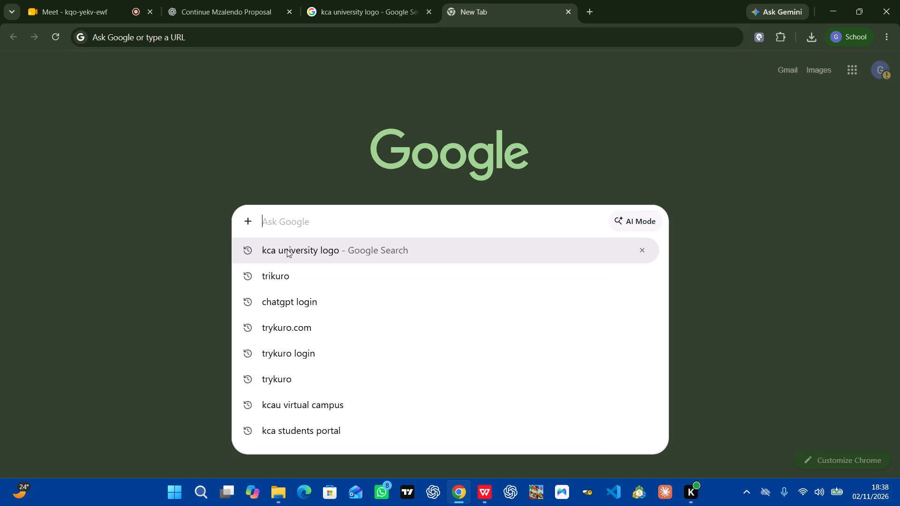
Search Google for kcau virtual campus and open the KCAU-LMS home page of KCA University.
click(293, 397)
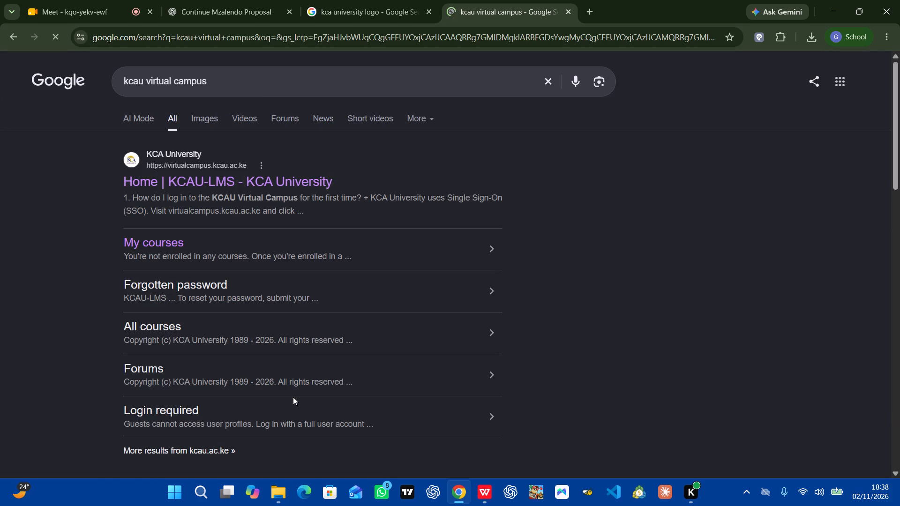
click(270, 178)
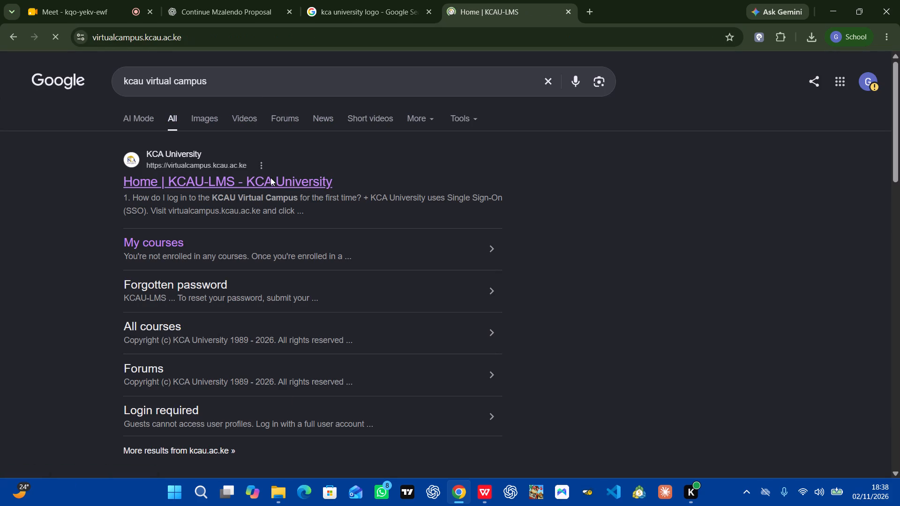
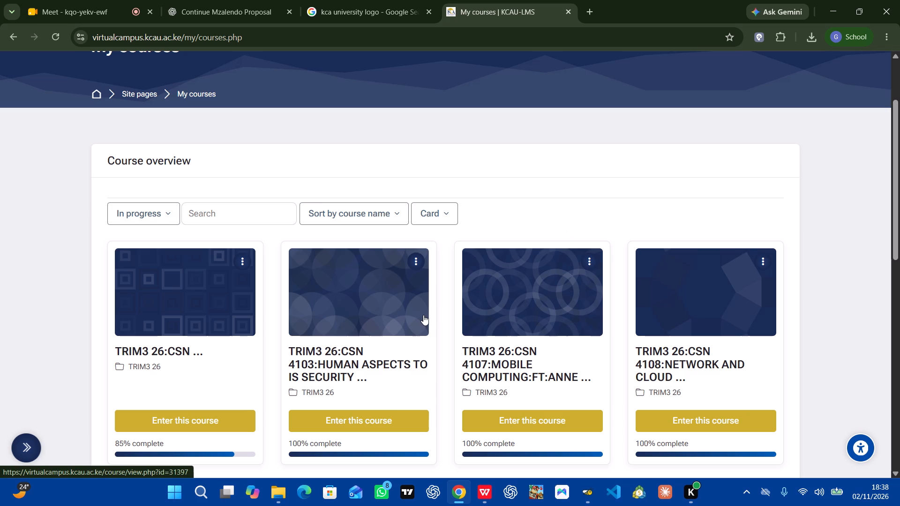
Open the STU 4101 Final Year Project course from the TRIM3 26 course overview.
scroll(468, 347, down, 4)
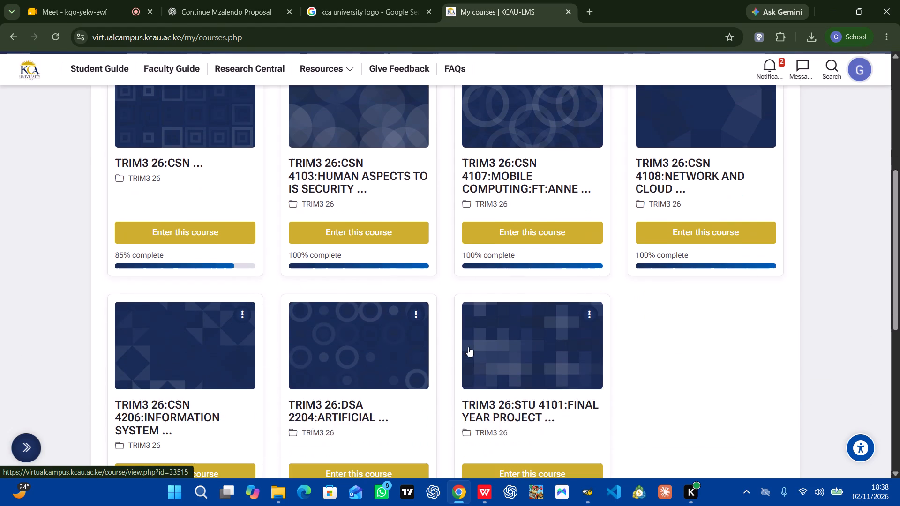
click(514, 413)
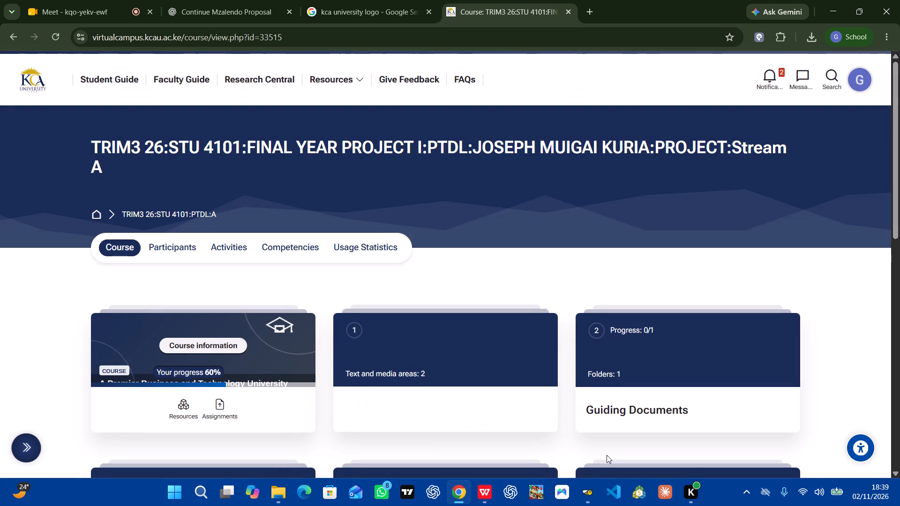
Open the System Design Specifications assignment in the course section dated 18/11/2026 (15 Marks).
scroll(607, 455, down, 2)
scroll(225, 323, down, 2)
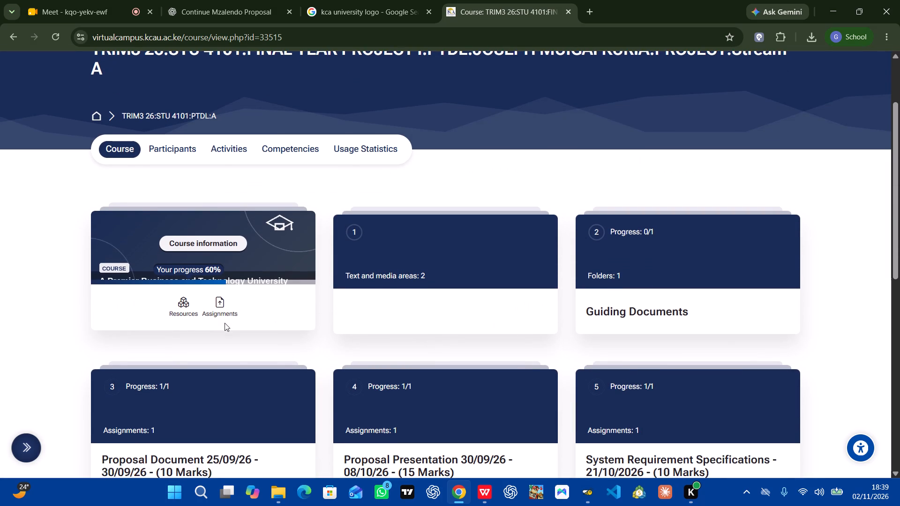
scroll(225, 323, down, 1)
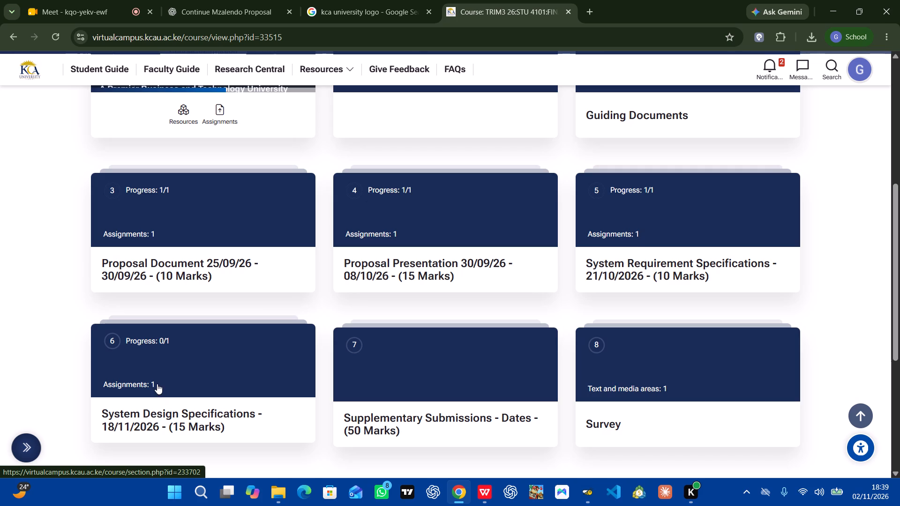
click(645, 257)
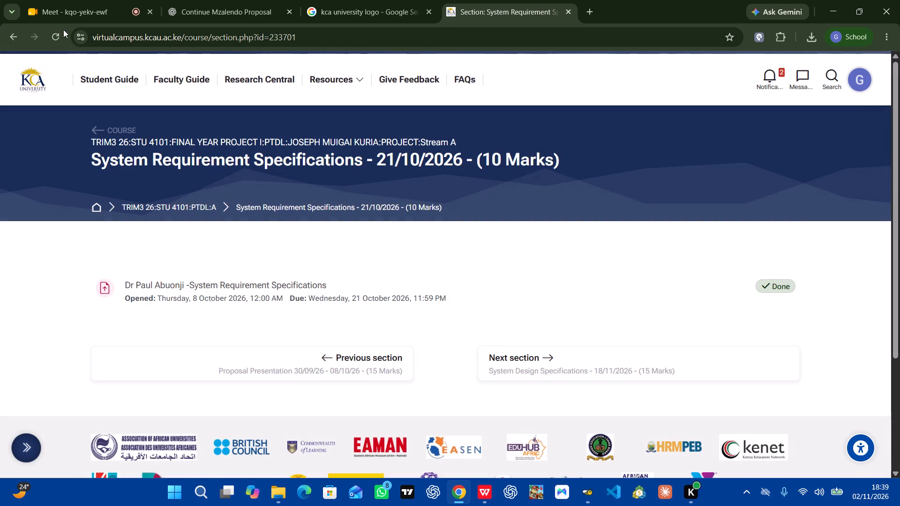
click(16, 38)
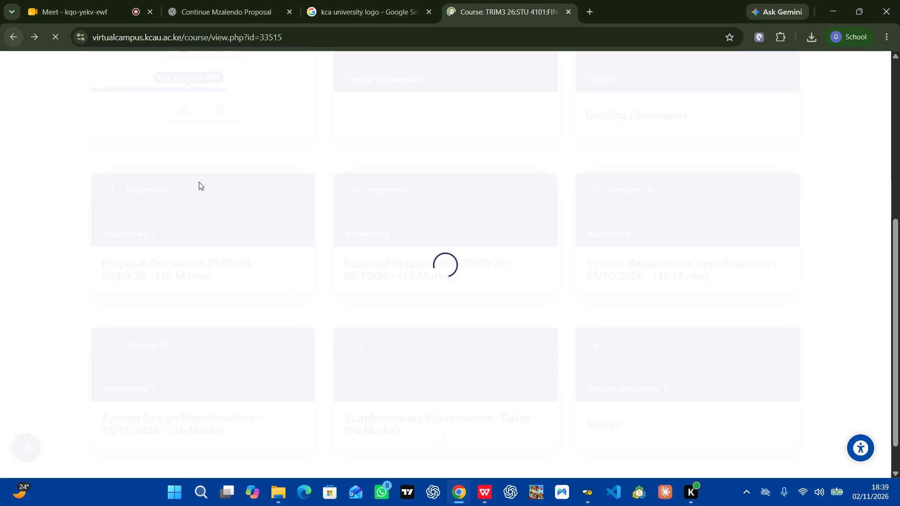
click(210, 412)
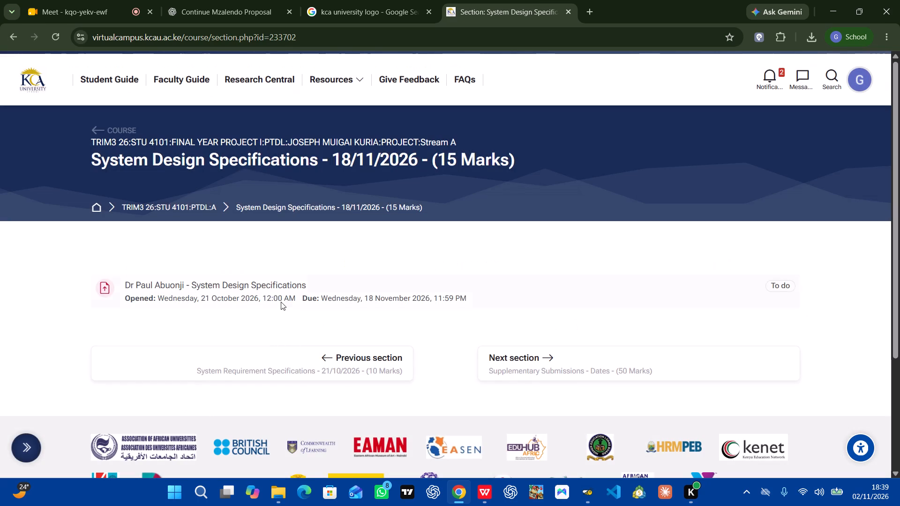
click(281, 294)
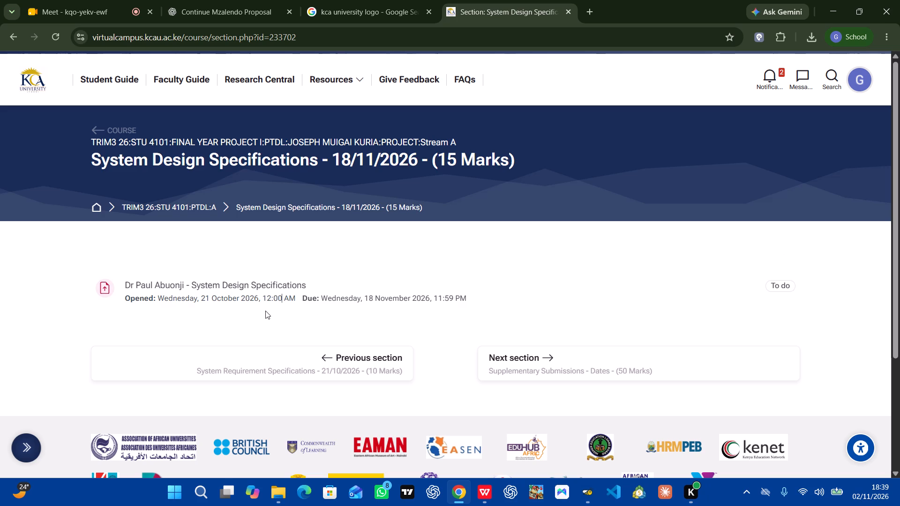
click(258, 286)
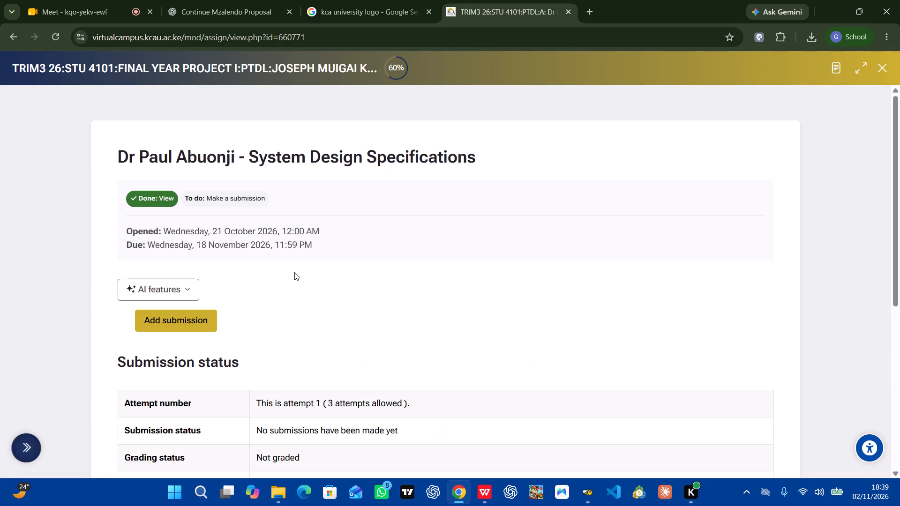
Start a submission and choose the Mzalendo_SDS_Aligned_to_Design_Guide PDF from the PROJECT DCS FY2 folder on the Desktop as its attachment.
scroll(285, 373, down, 1)
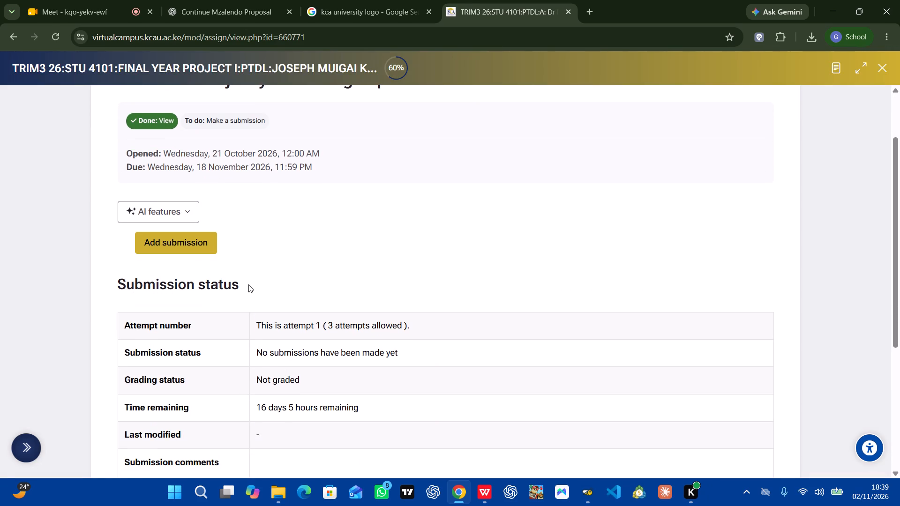
click(181, 232)
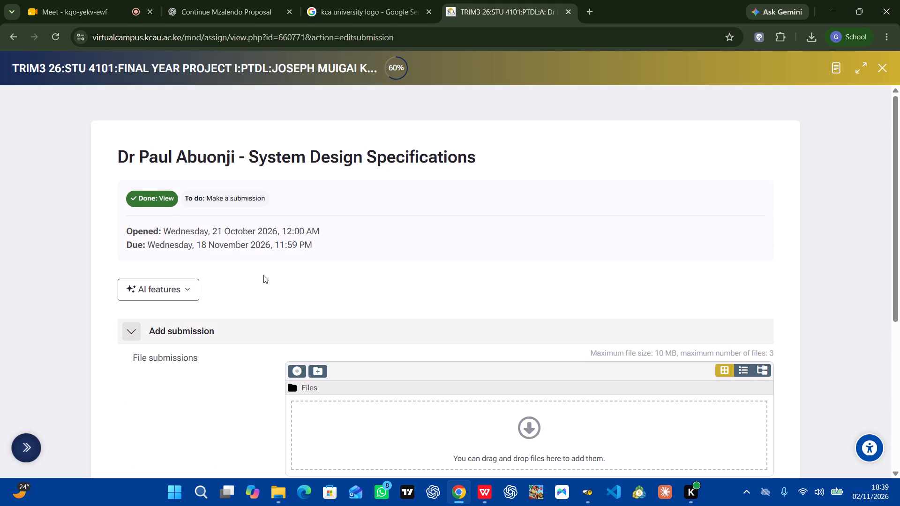
scroll(263, 275, down, 1)
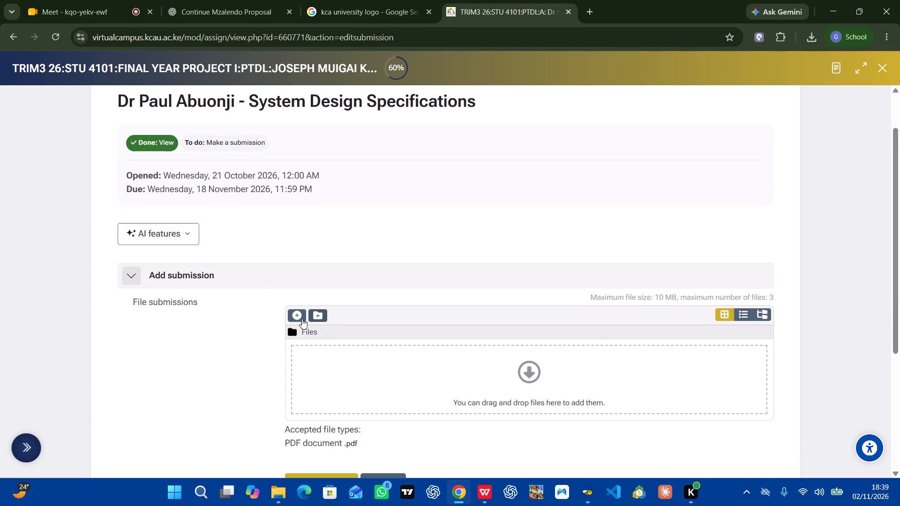
click(301, 317)
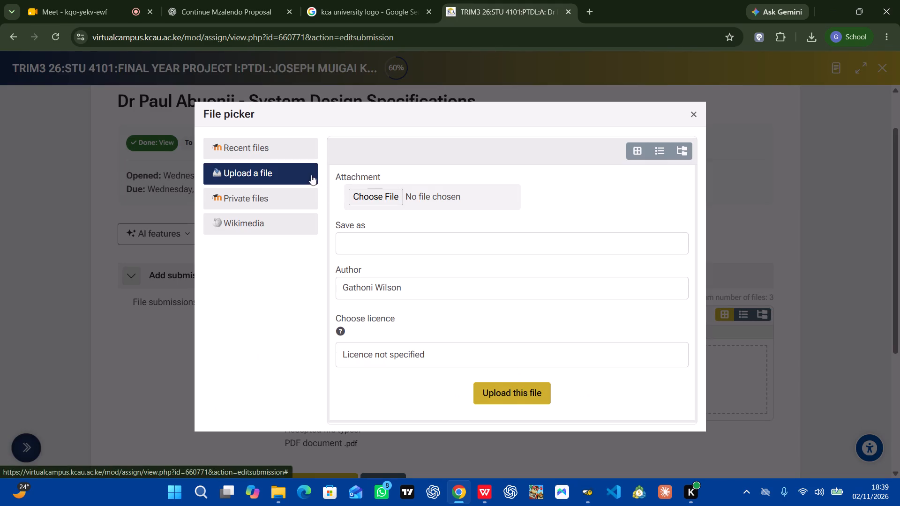
click(352, 198)
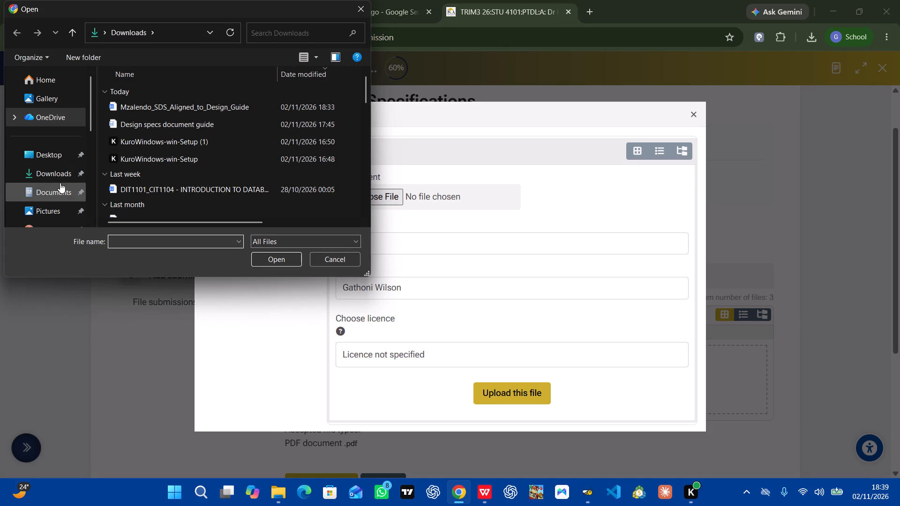
click(59, 156)
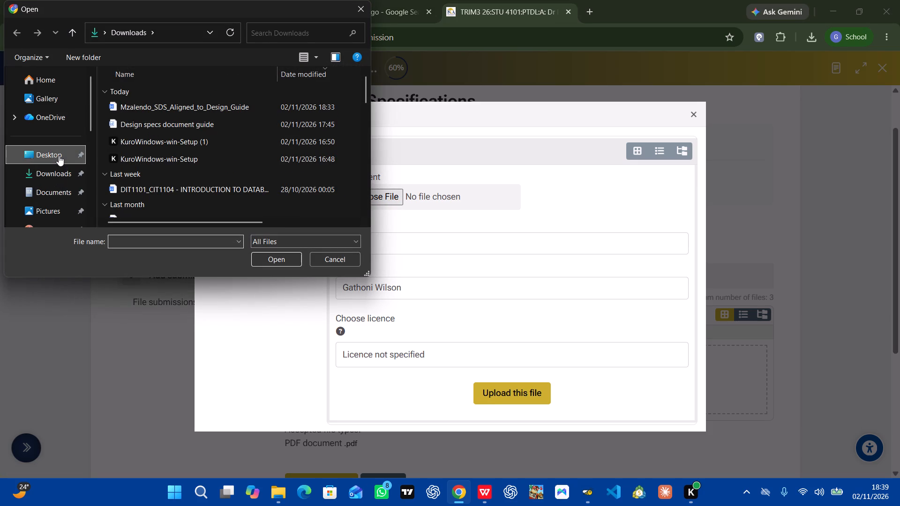
click(161, 144)
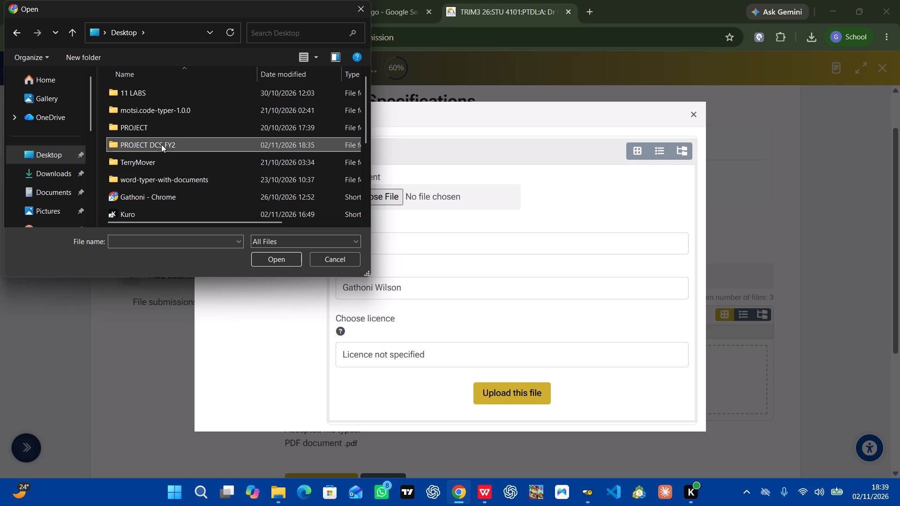
double_click(161, 144)
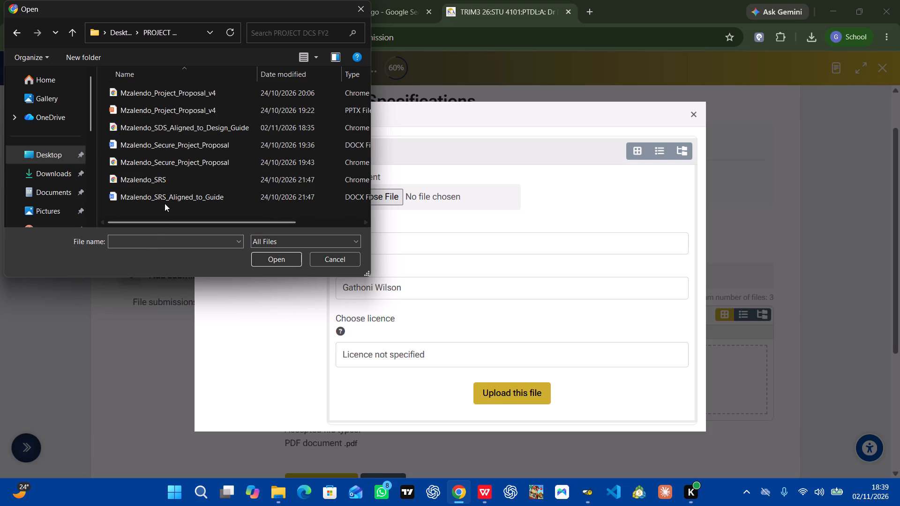
click(184, 128)
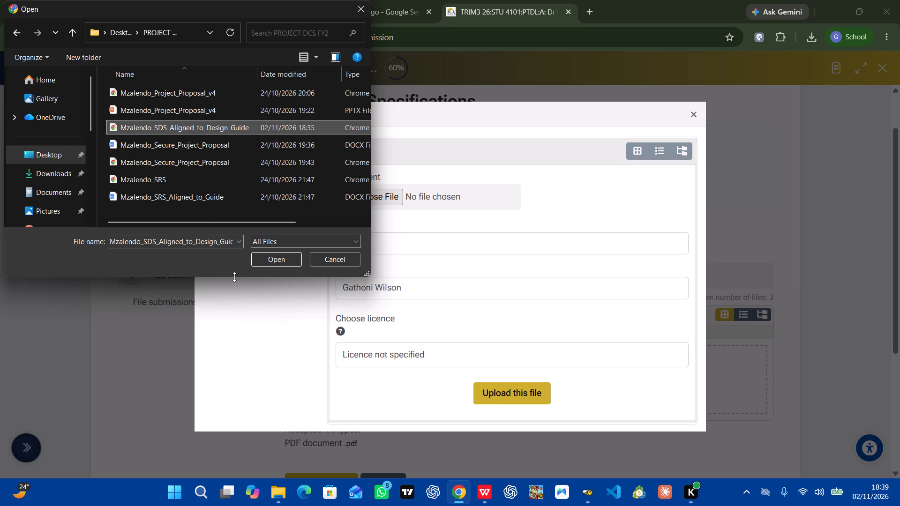
click(269, 259)
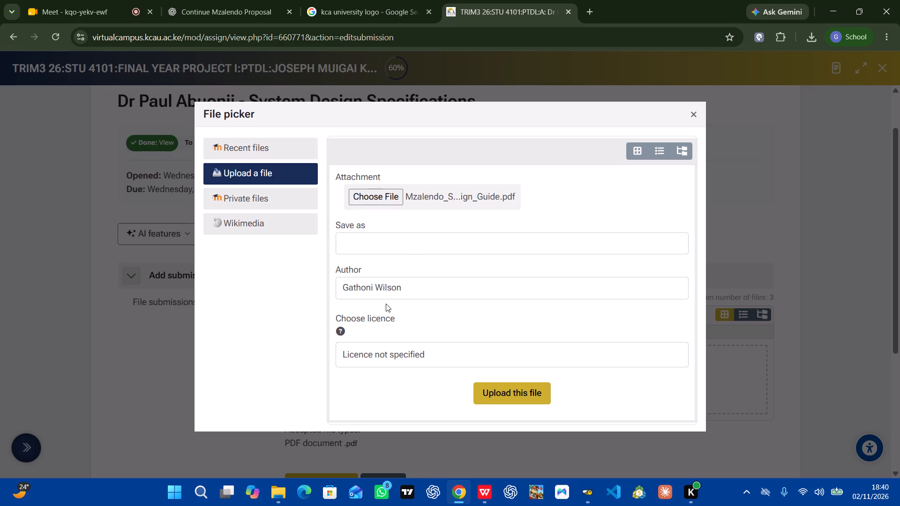
Set the attachment's save name to SDS DOC and upload the file to the submission.
click(405, 245)
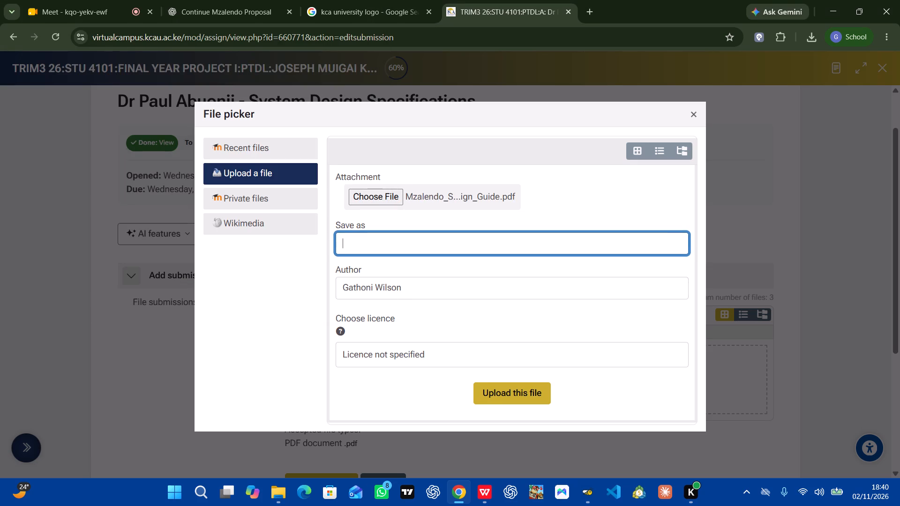
text(SDS)
key(space)
text(DOC)
click(515, 395)
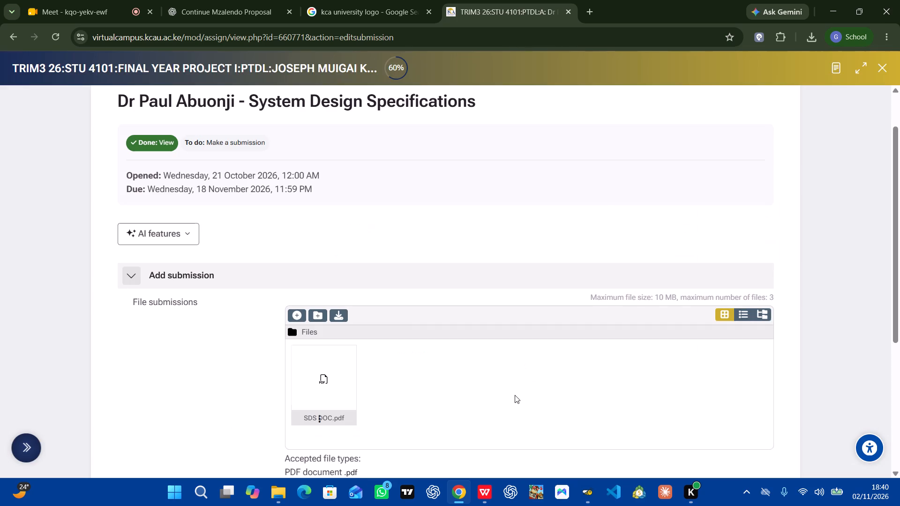
scroll(515, 395, down, 1)
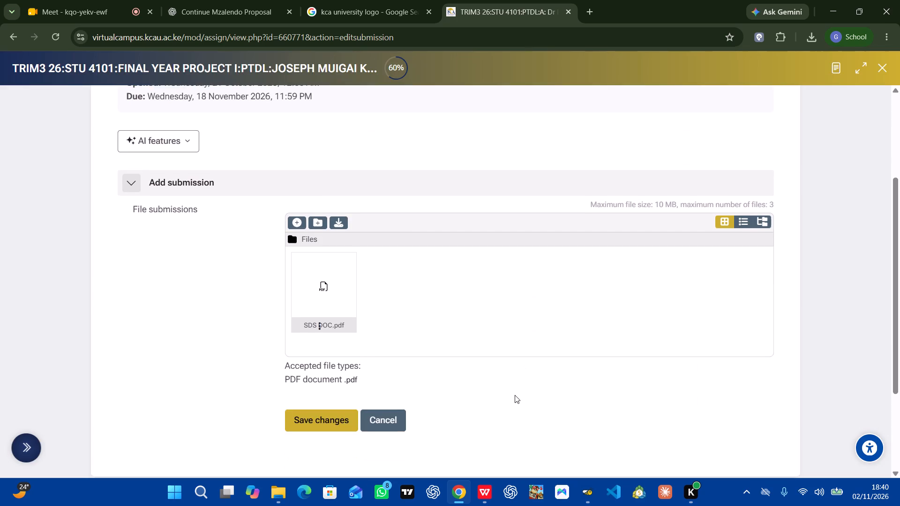